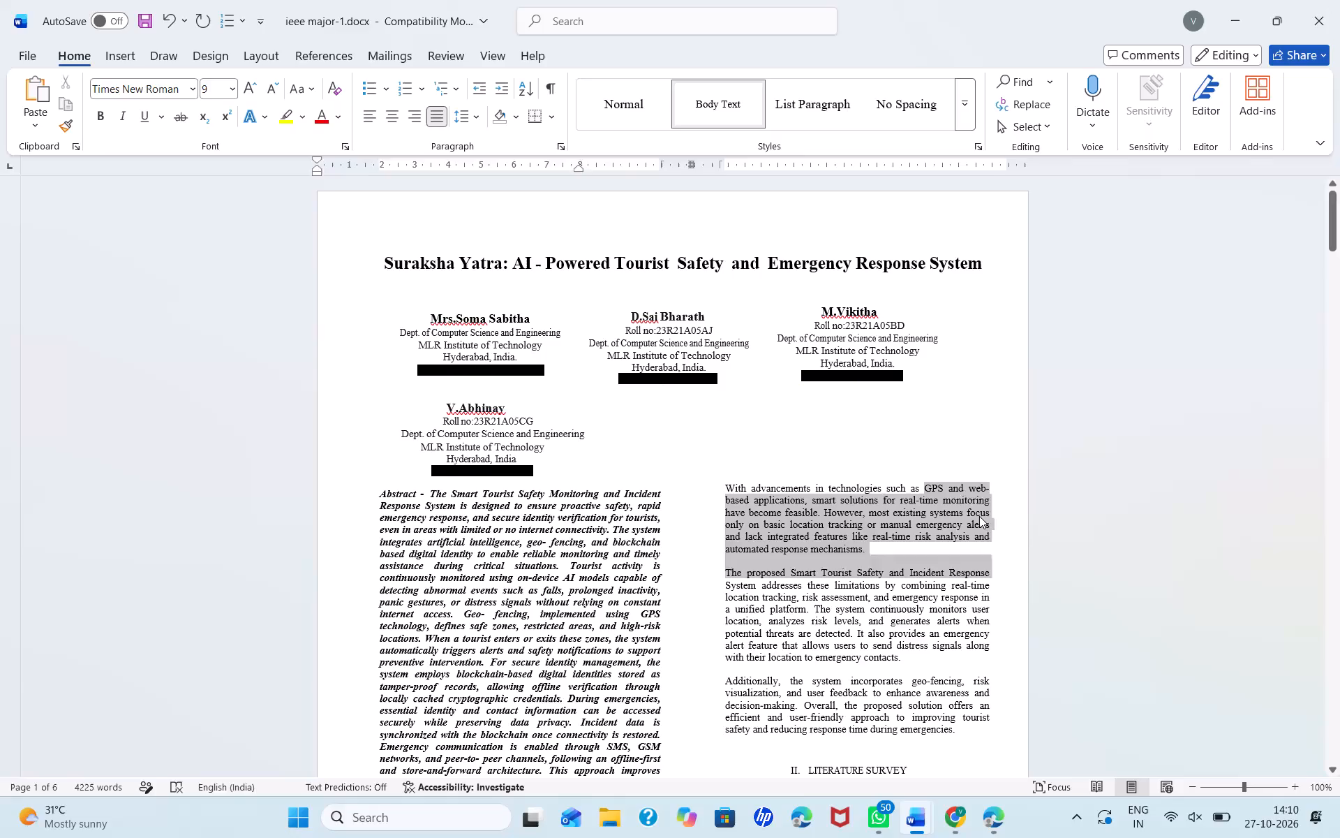
Look through the whole paper, from the first page to the references, examining the section headings and their numbering.
click(907, 470)
scroll(907, 470, down, 2)
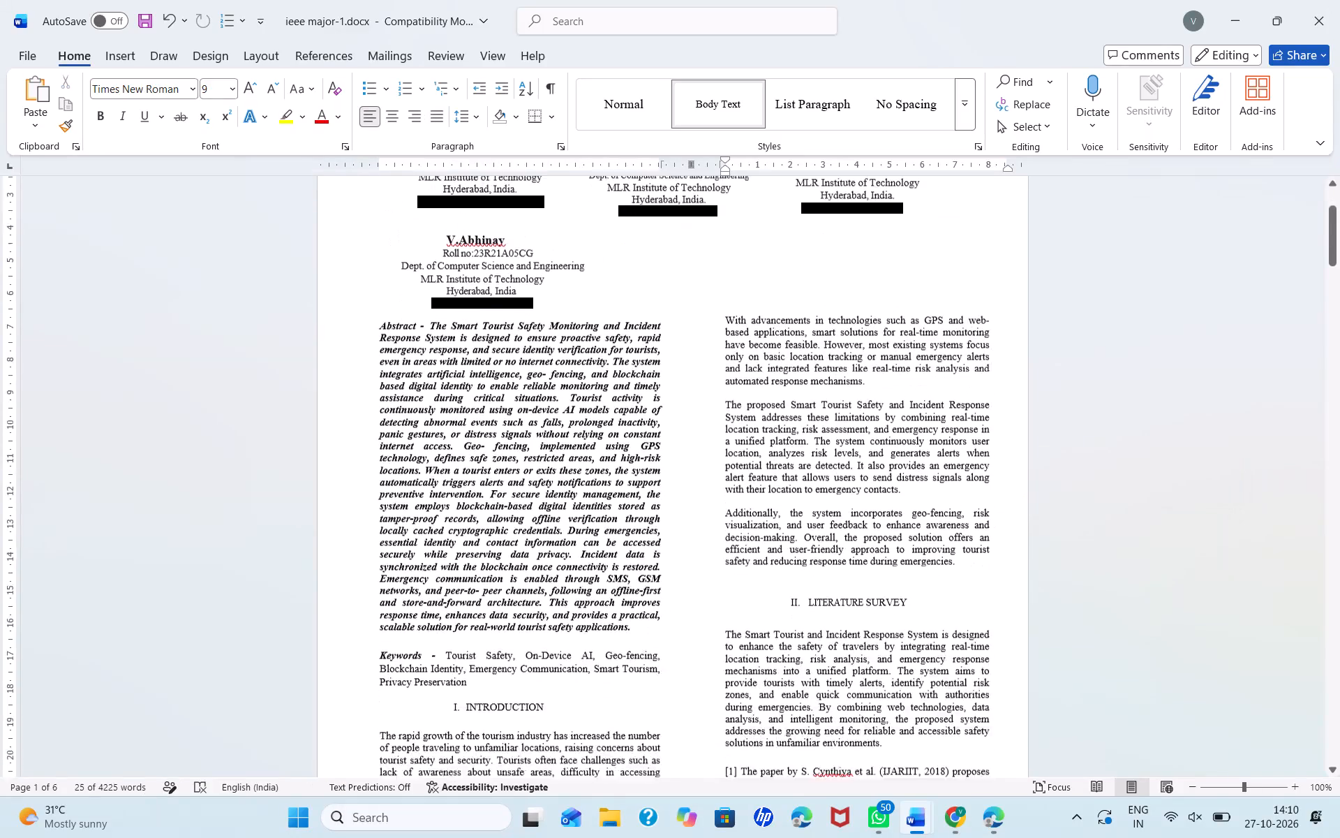
scroll(907, 470, down, 4)
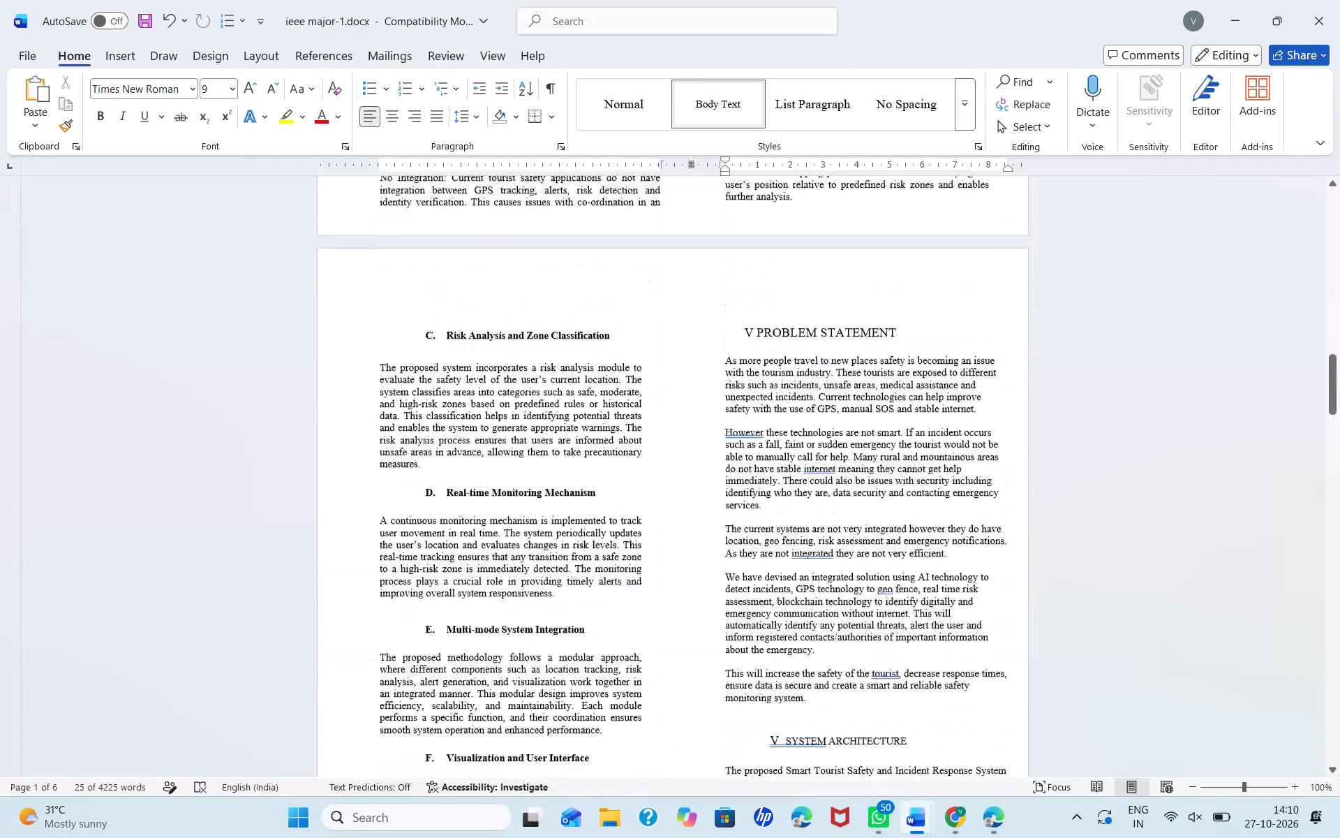
scroll(907, 470, down, 3)
scroll(907, 470, up, 3)
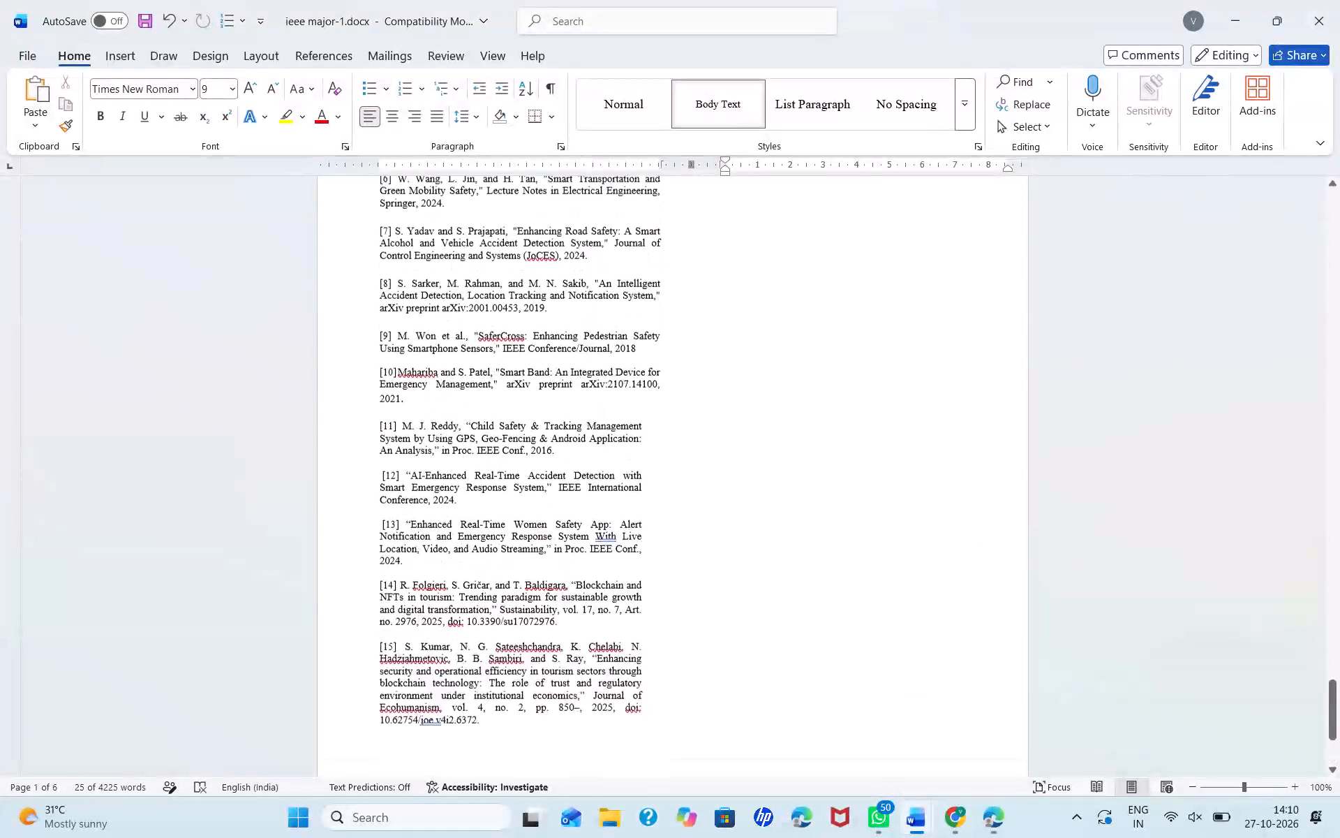
scroll(907, 470, up, 4)
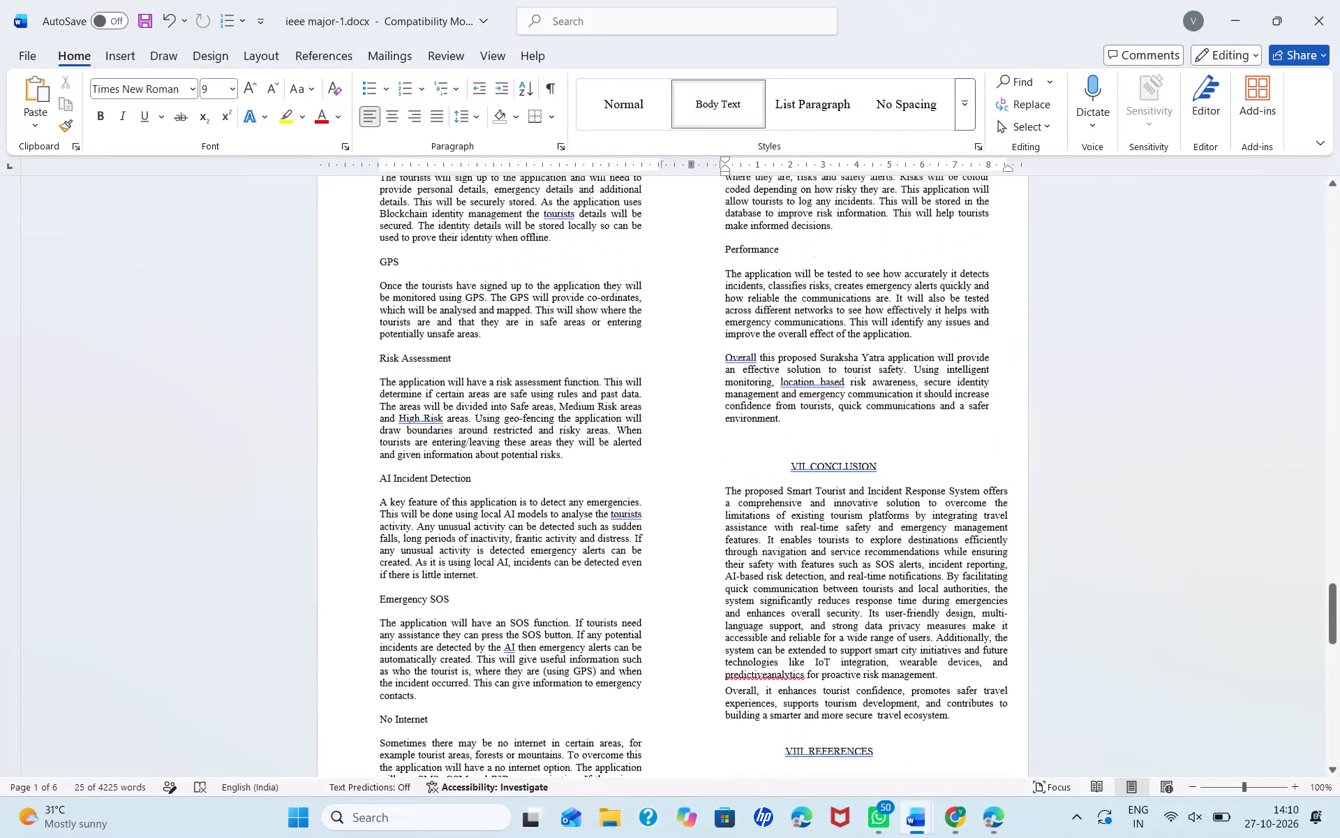
scroll(907, 470, up, 4)
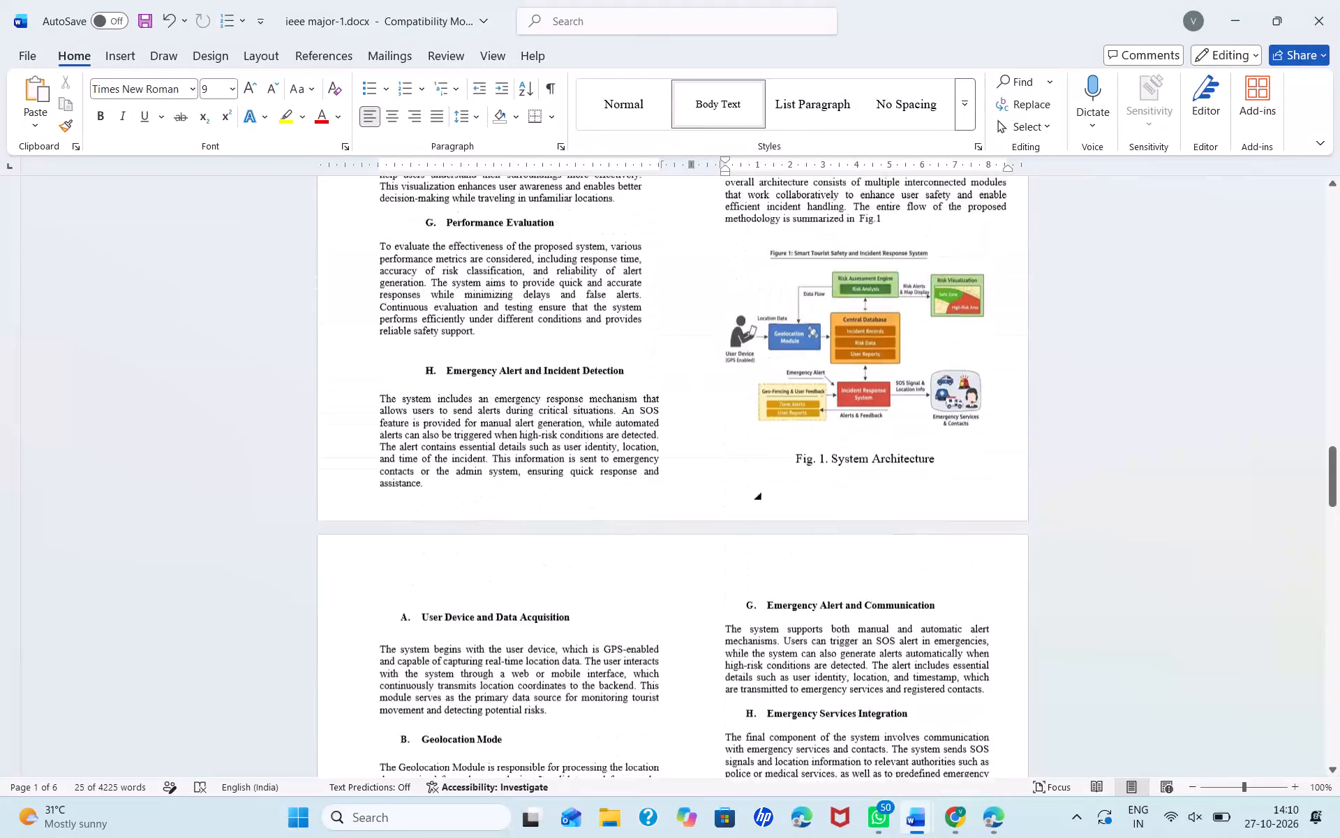
scroll(907, 470, up, 4)
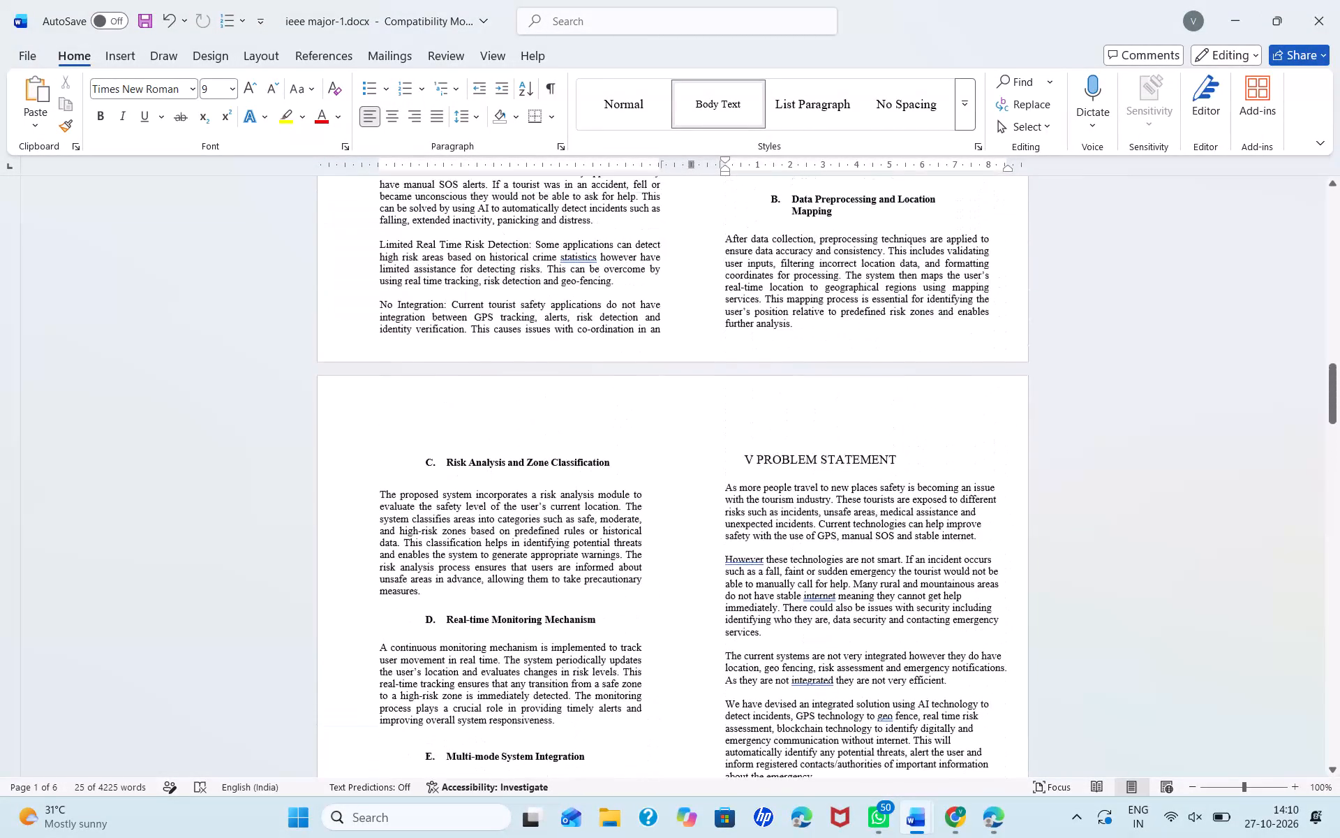
scroll(907, 470, up, 5)
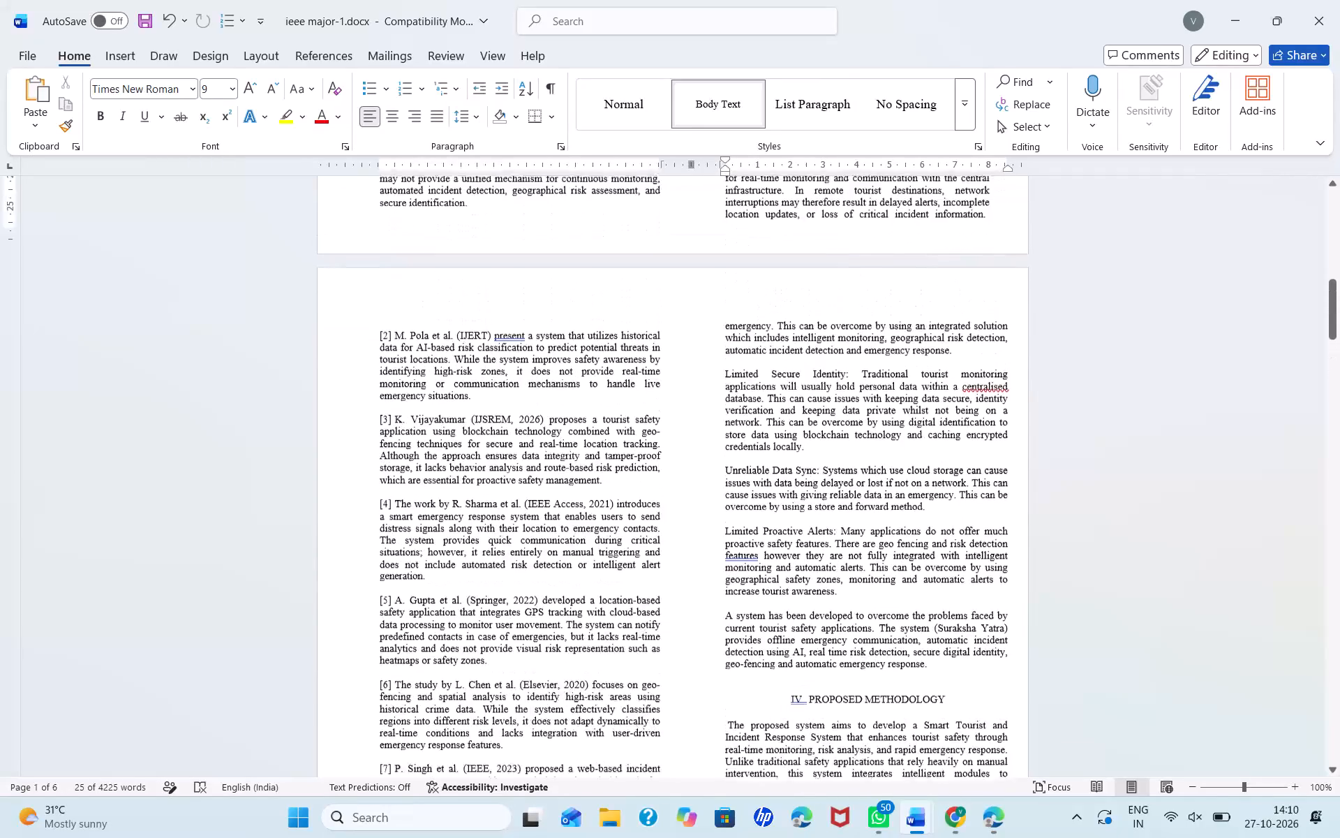
scroll(907, 470, up, 1)
Remove the automatic Roman numeral from the INTRODUCTION heading on the first page.
scroll(907, 470, down, 2)
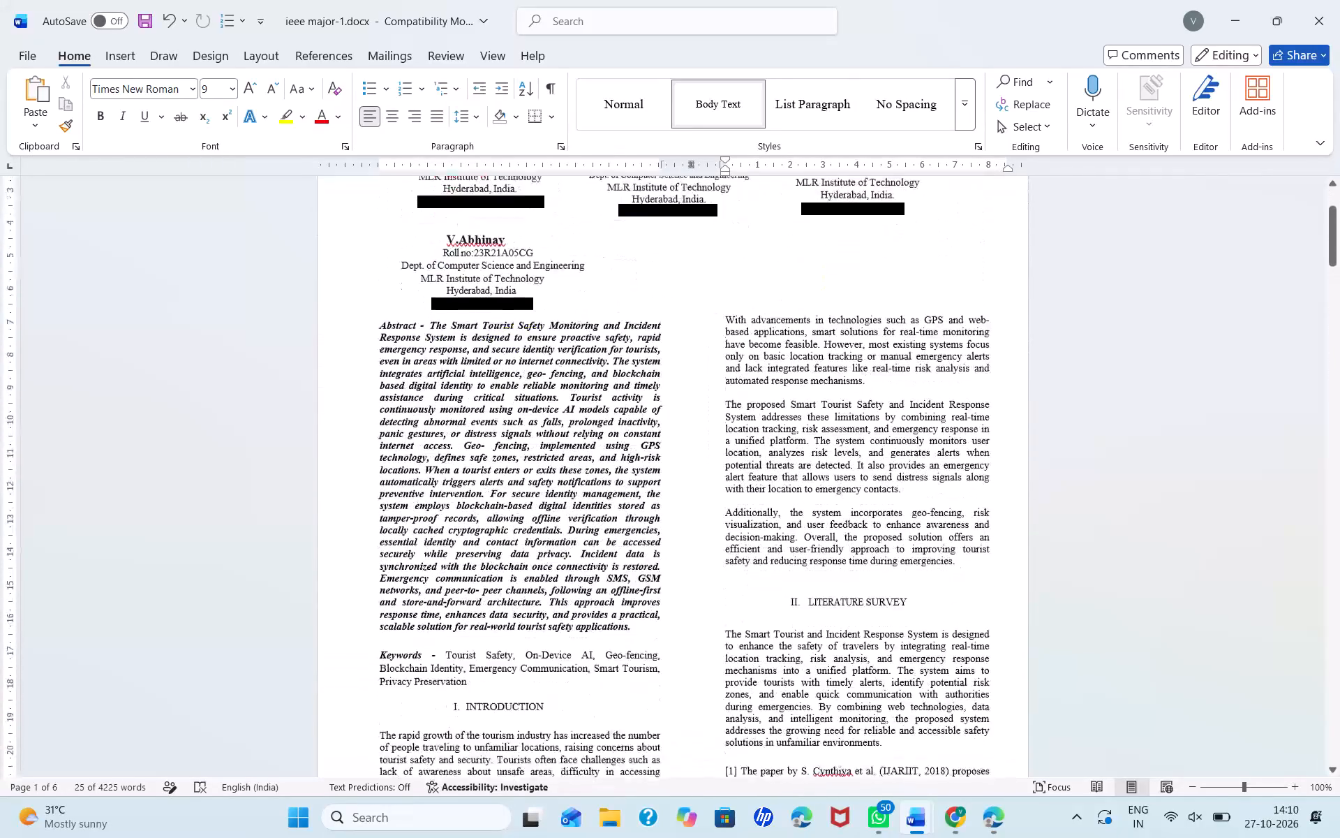
scroll(907, 470, down, 1)
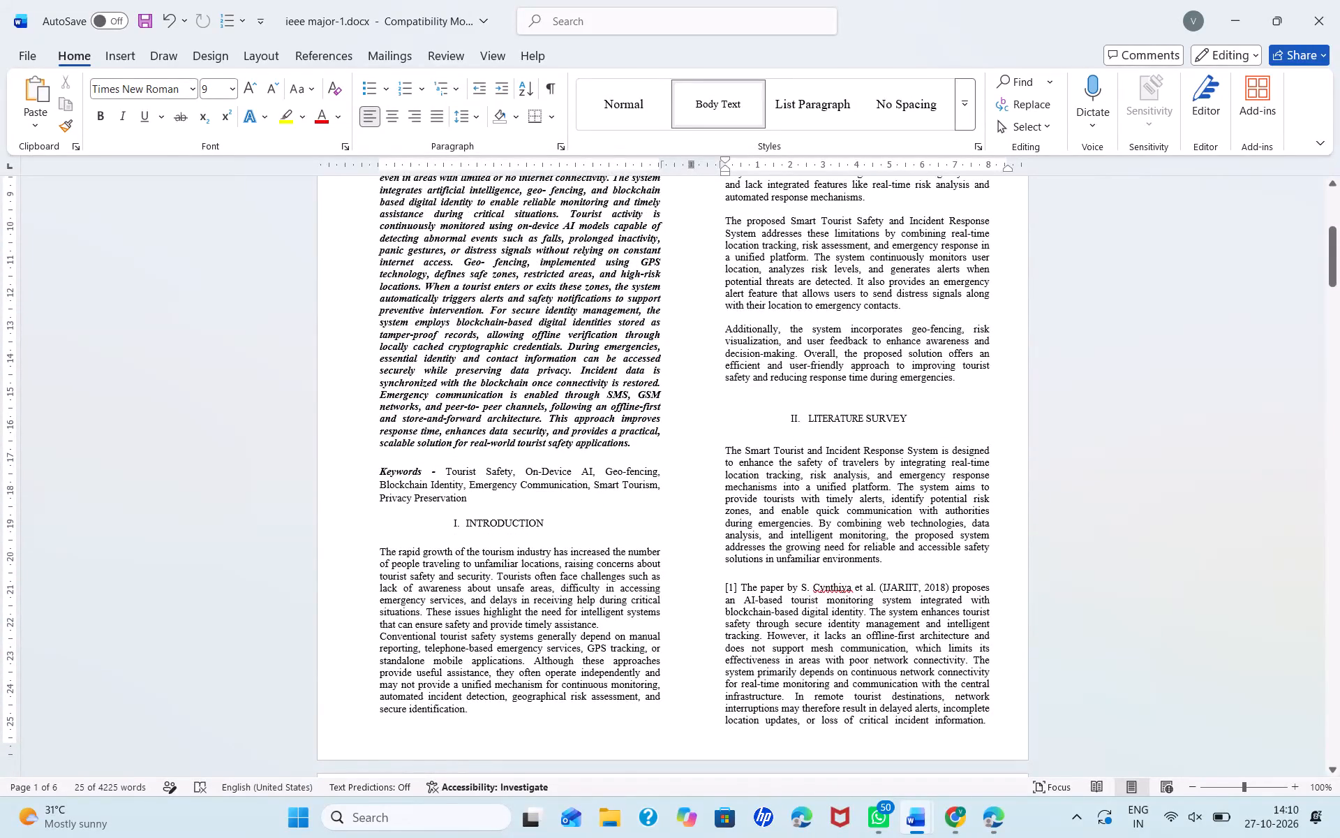
click(466, 527)
key(BackSpace)
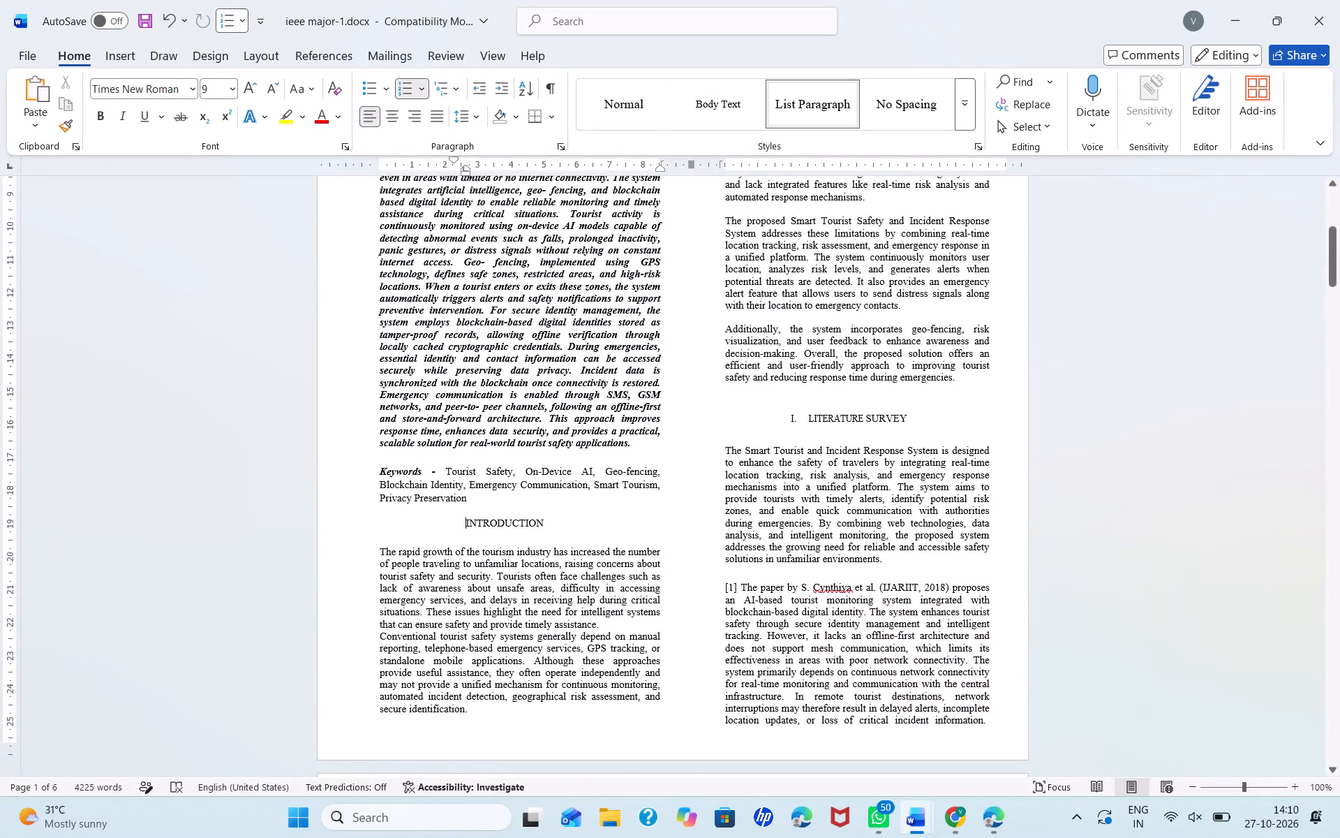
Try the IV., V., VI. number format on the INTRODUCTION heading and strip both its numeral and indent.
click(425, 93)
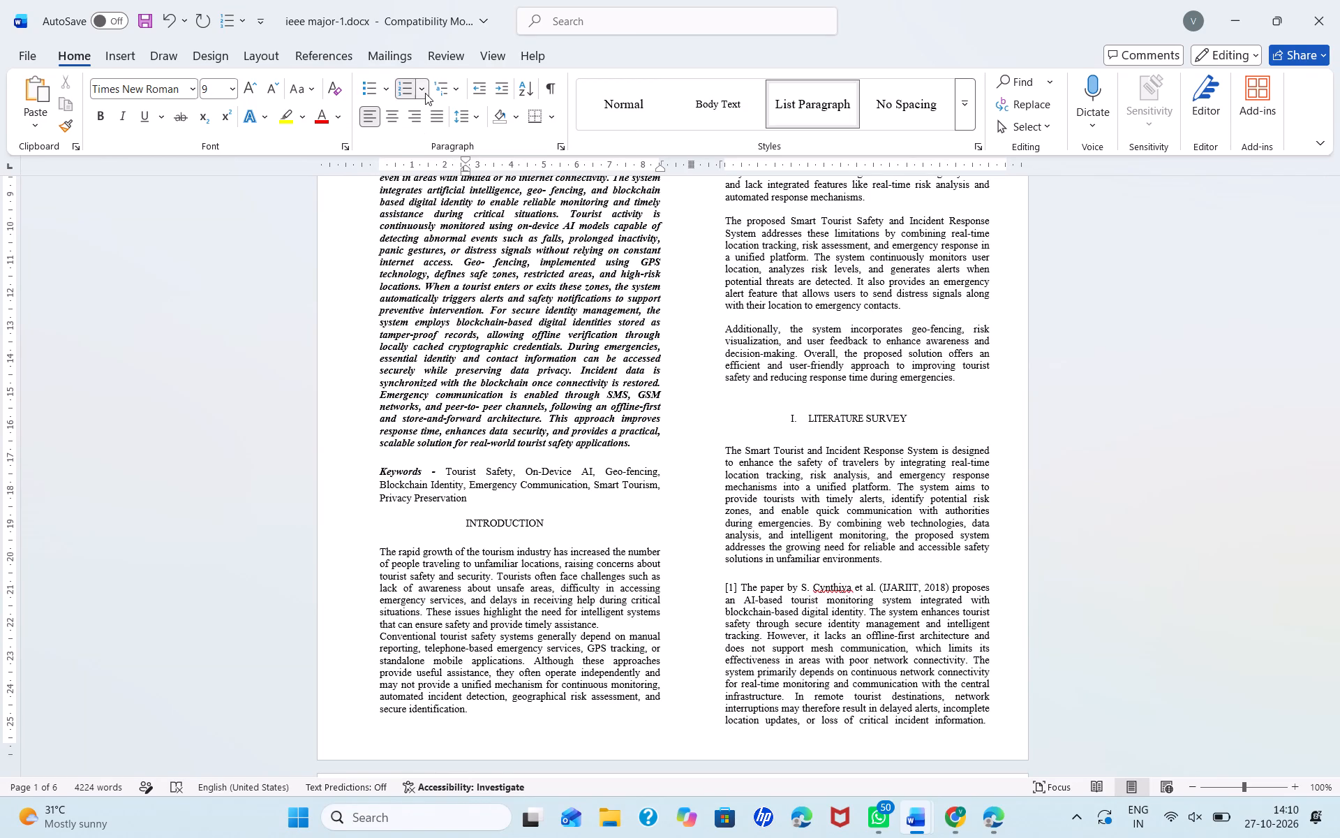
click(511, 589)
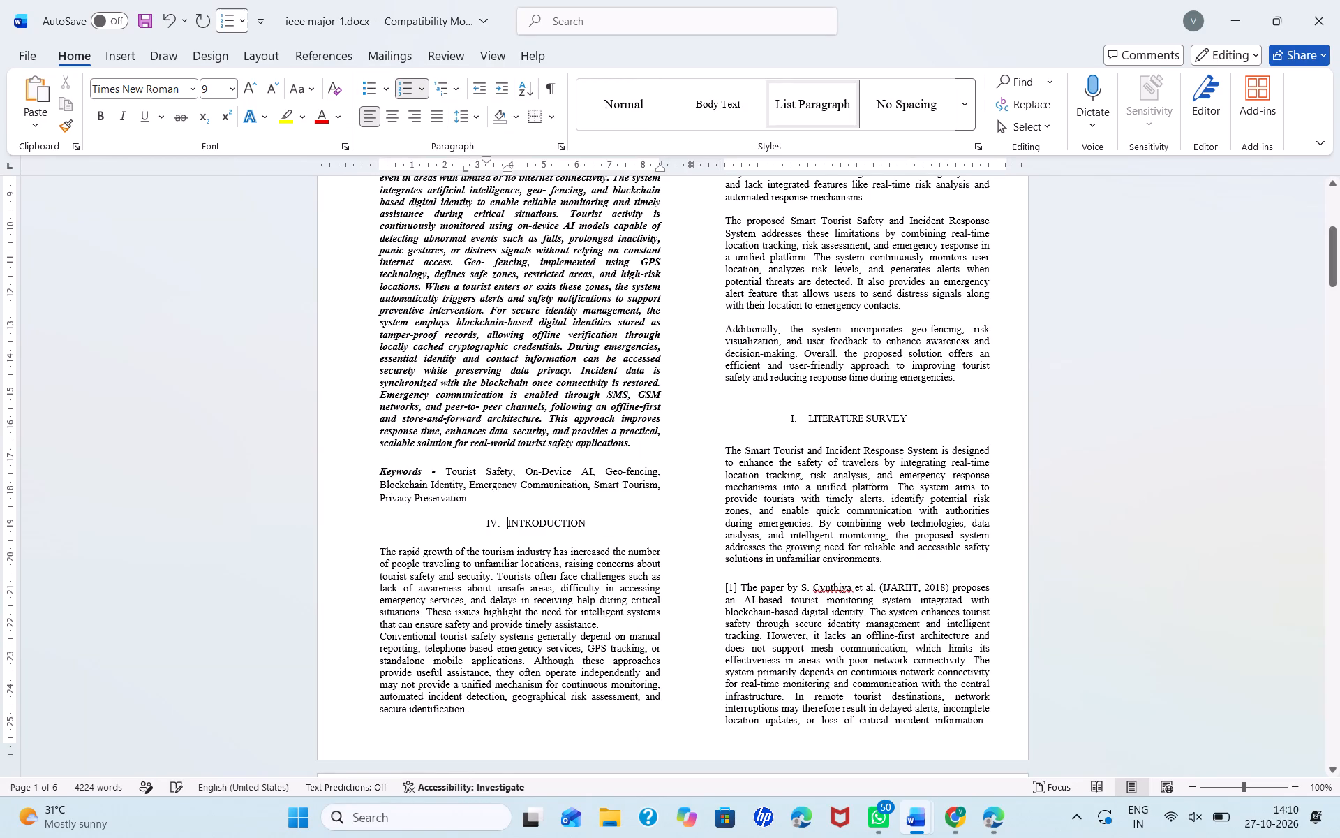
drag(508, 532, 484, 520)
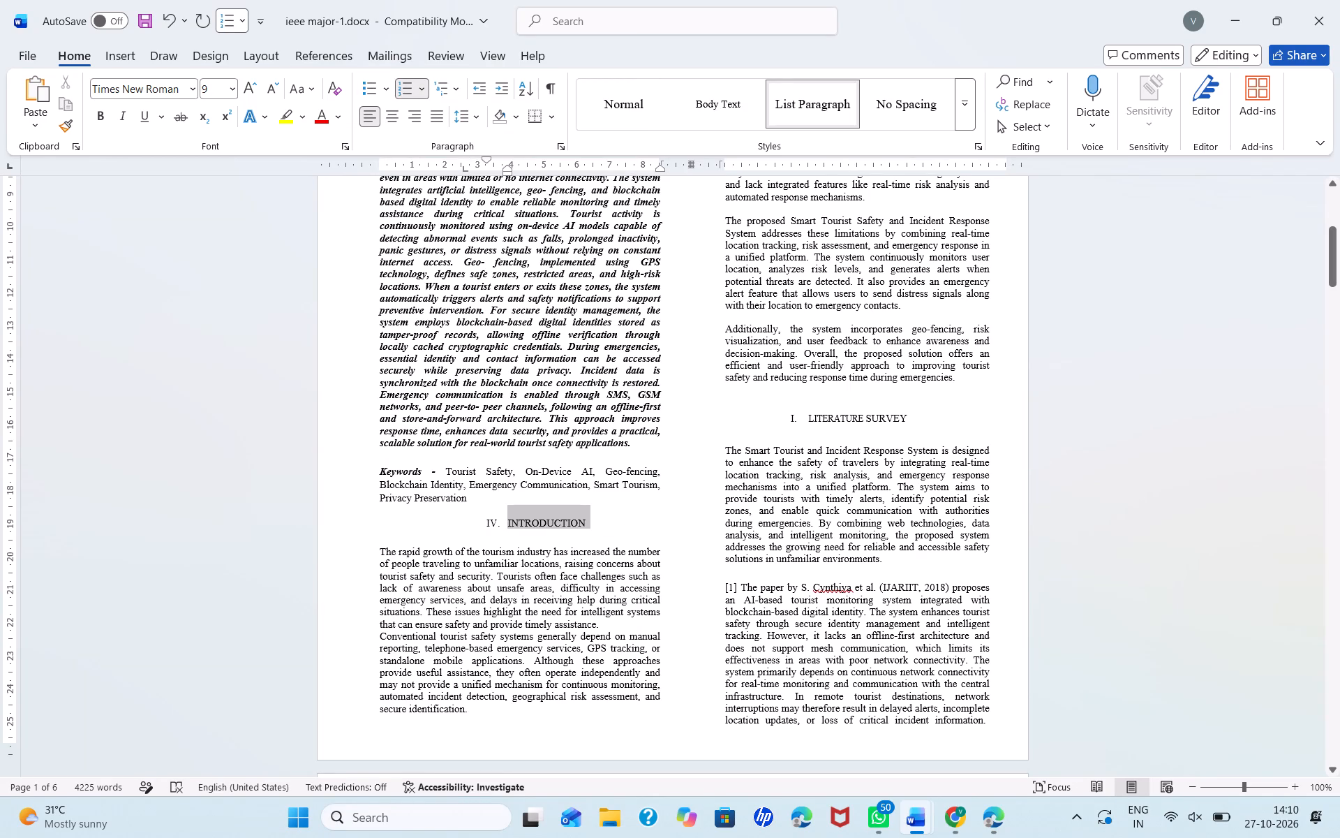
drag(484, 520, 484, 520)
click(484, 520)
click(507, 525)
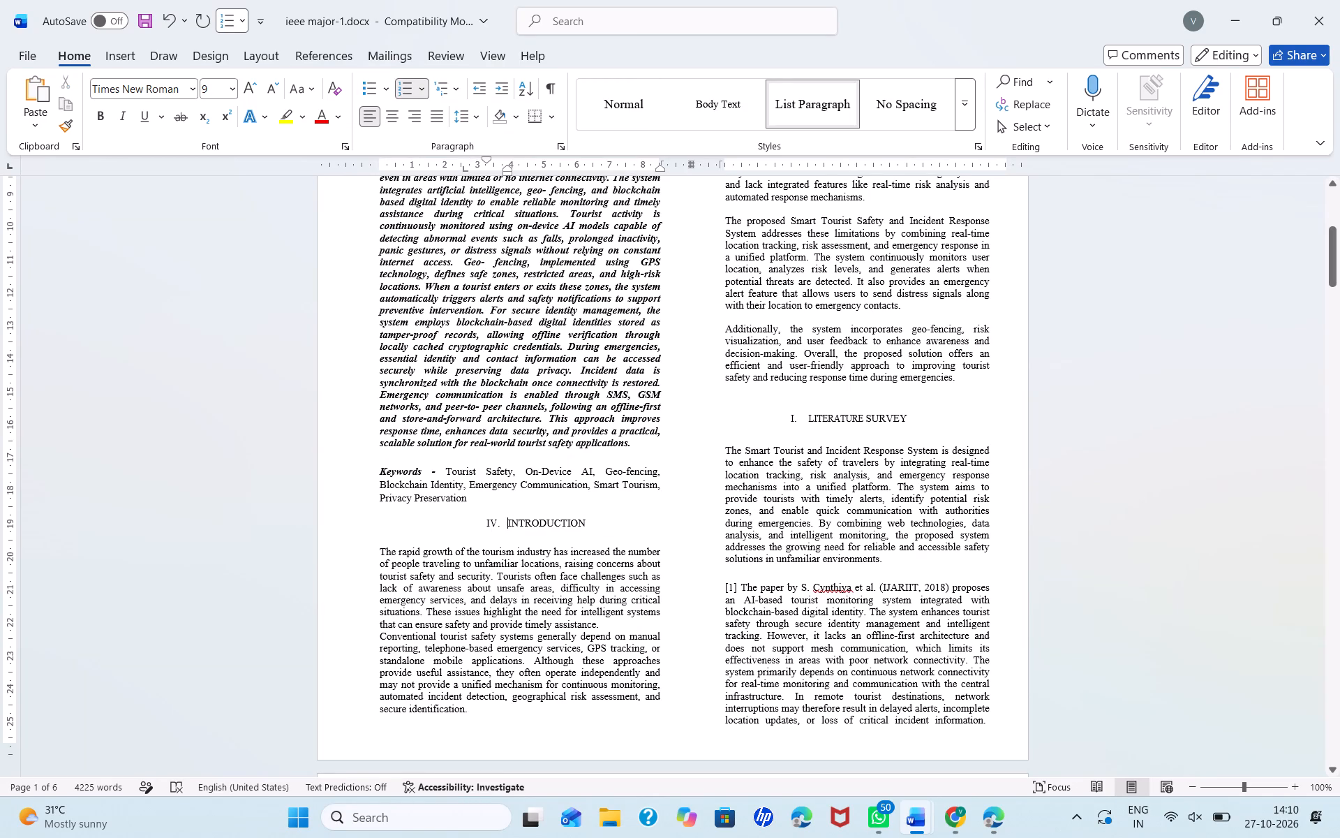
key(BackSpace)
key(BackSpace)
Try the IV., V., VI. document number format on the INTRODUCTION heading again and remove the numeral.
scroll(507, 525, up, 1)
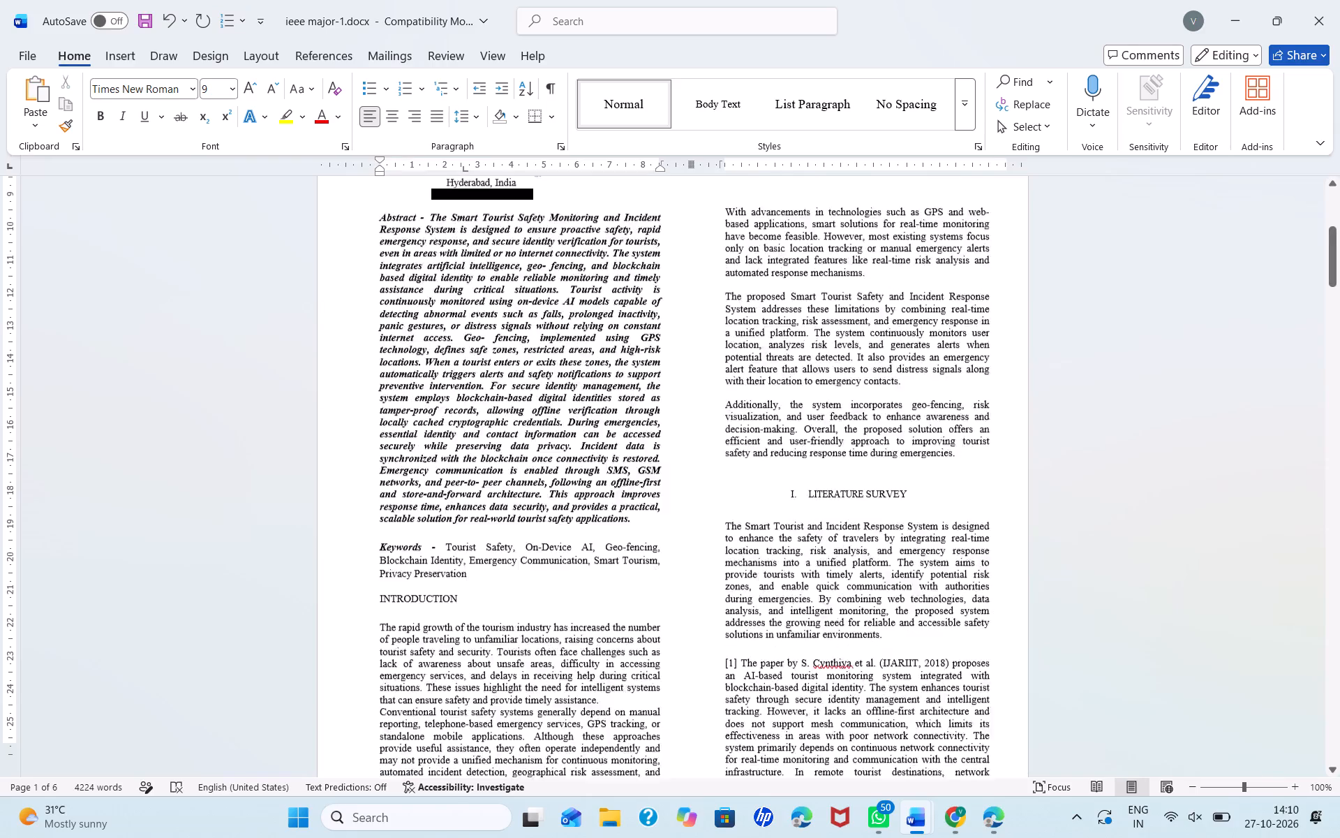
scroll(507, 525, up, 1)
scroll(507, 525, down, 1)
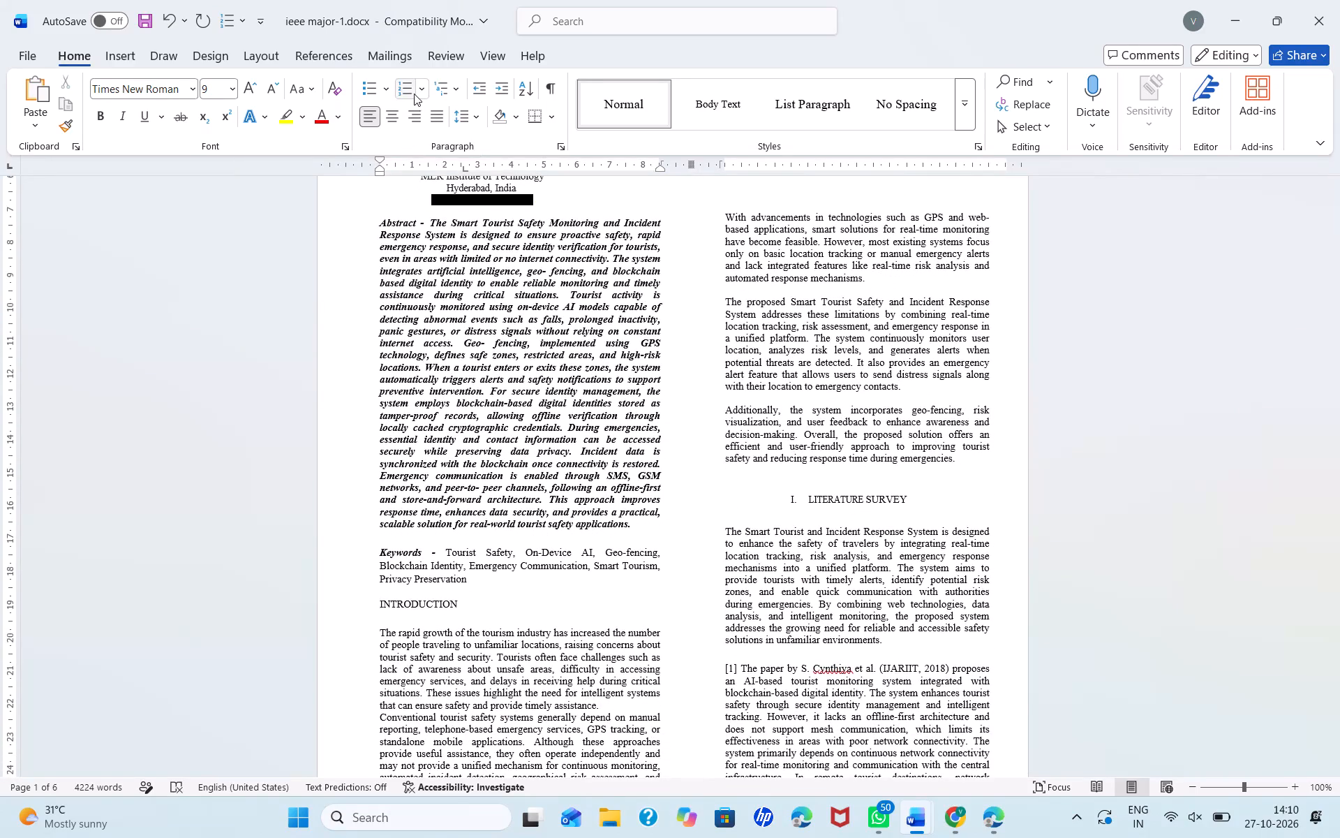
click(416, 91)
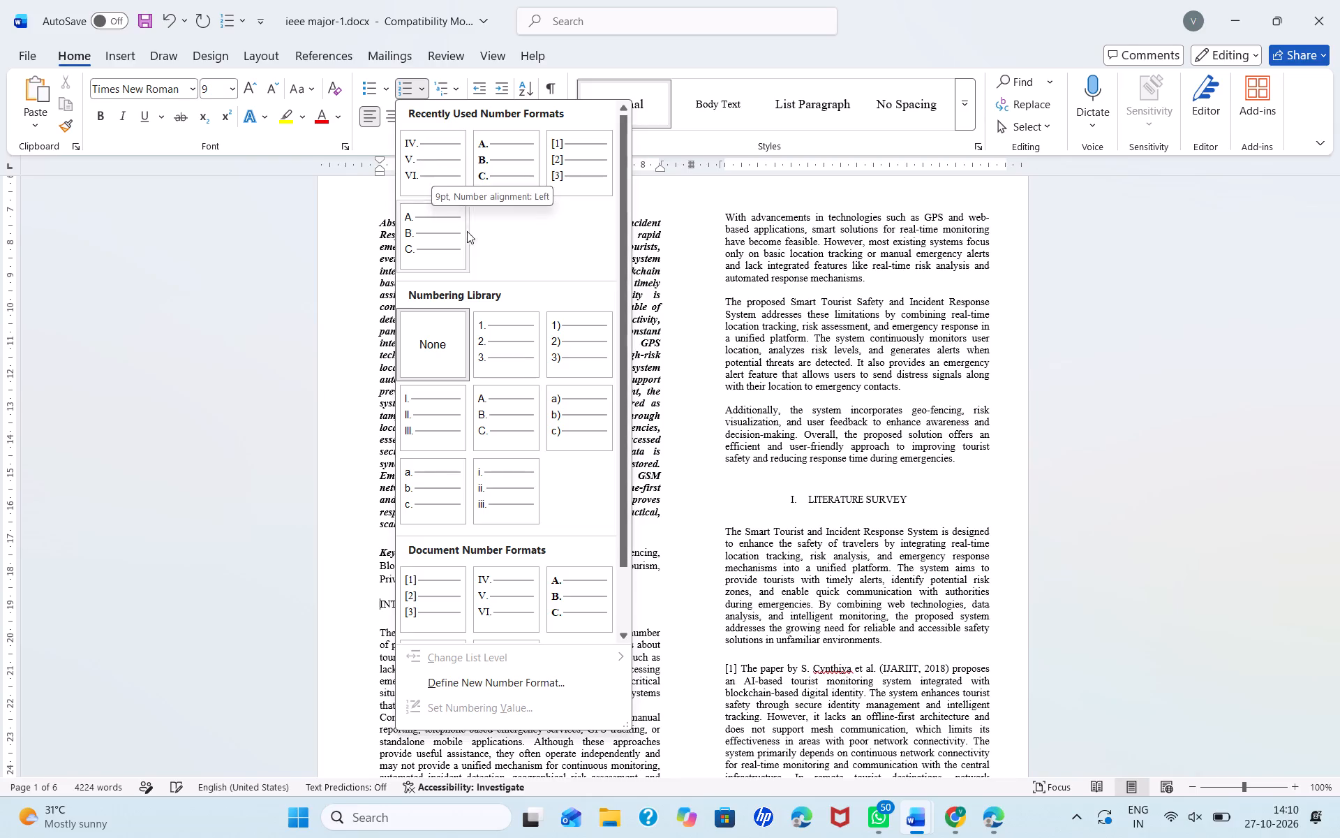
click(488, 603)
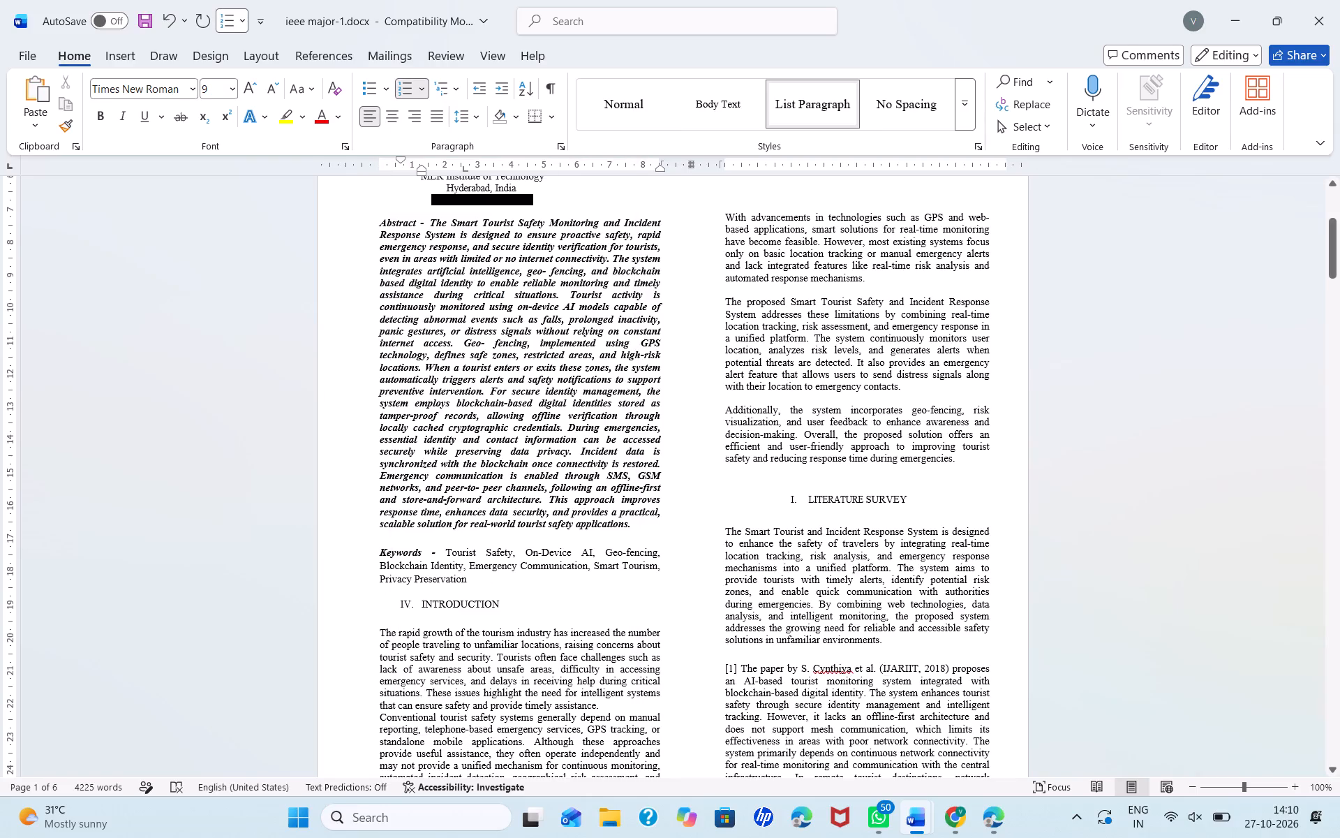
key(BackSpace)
Number the INTRODUCTION heading manually with a plain-text I followed by two spaces.
key(i)
key(BackSpace)
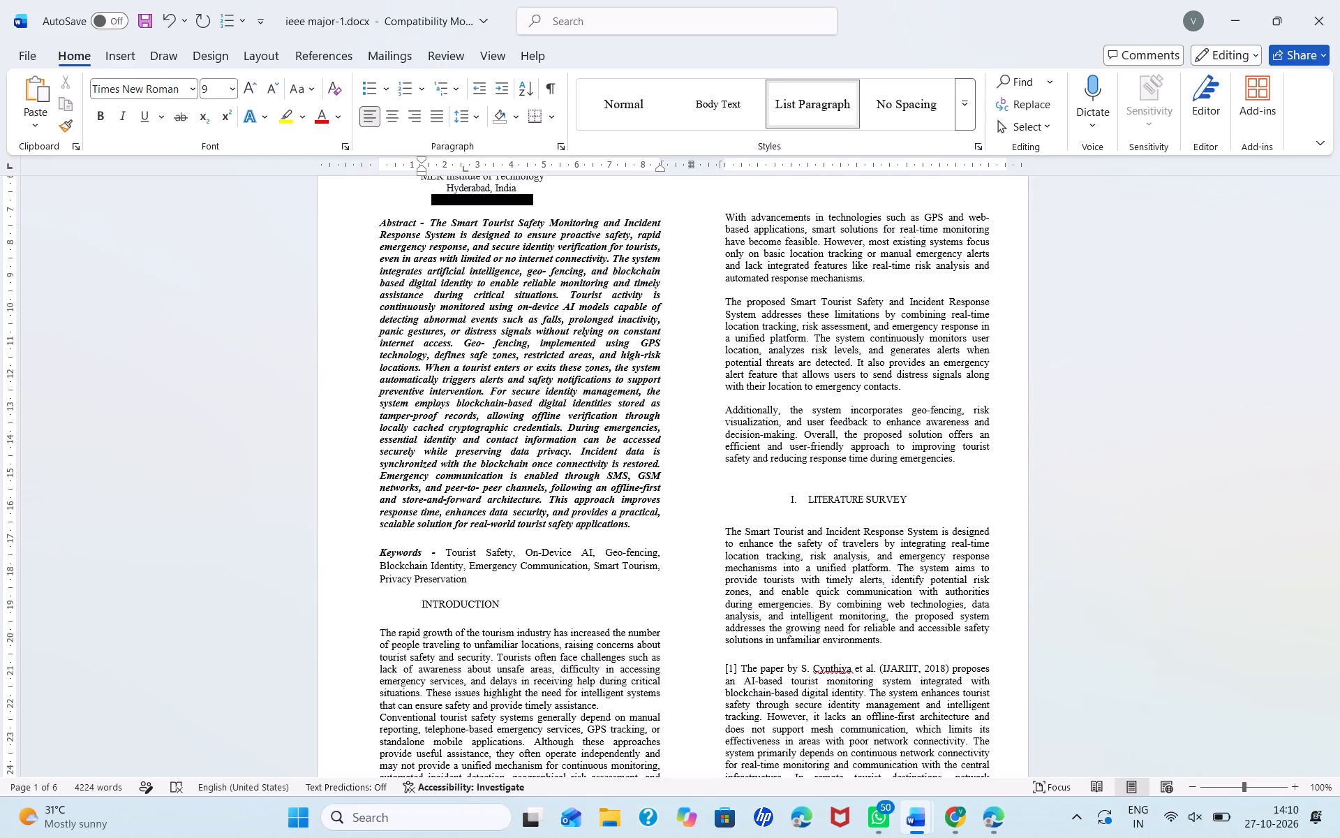
key(i)
key(space)
key(space)
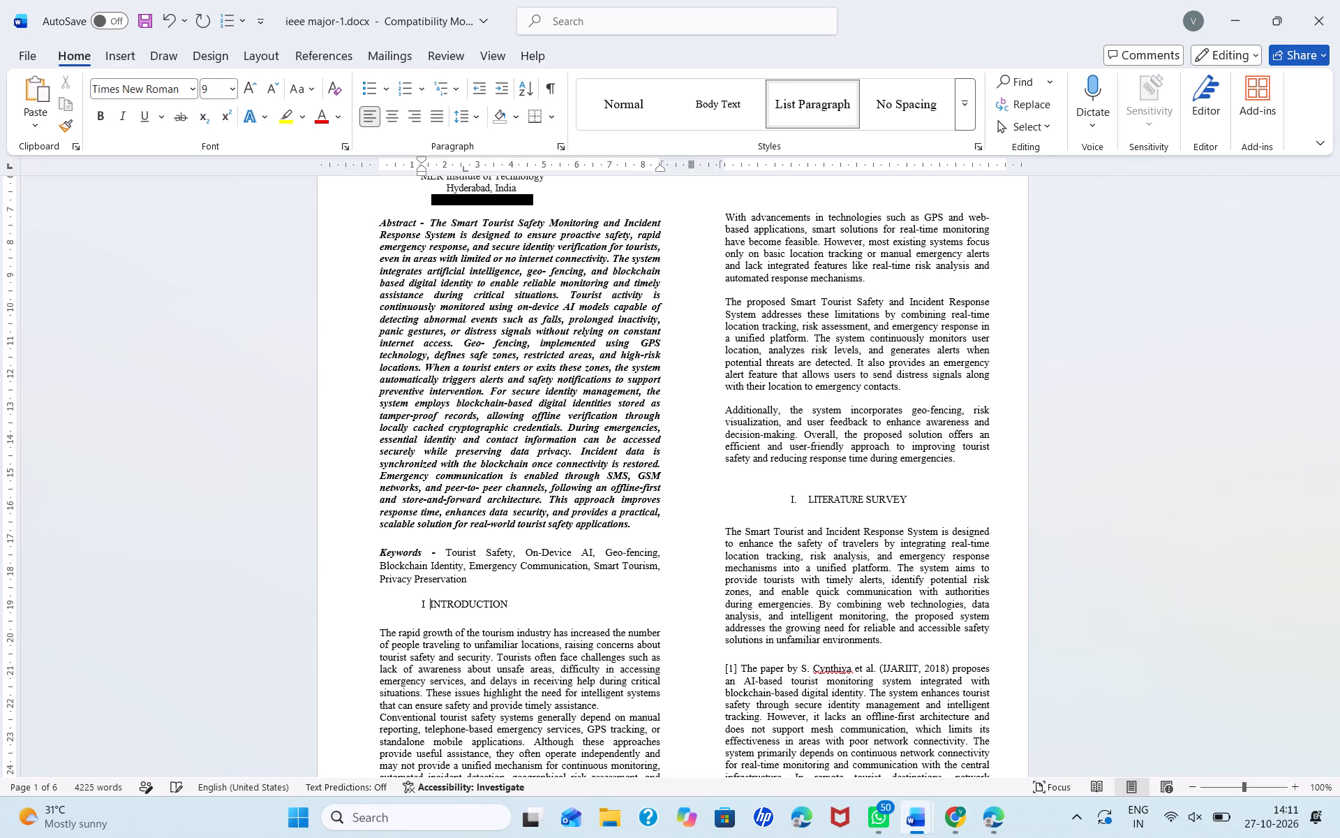
Shift the I INTRODUCTION heading toward the middle of its column by inserting eleven spaces before the numeral.
click(417, 598)
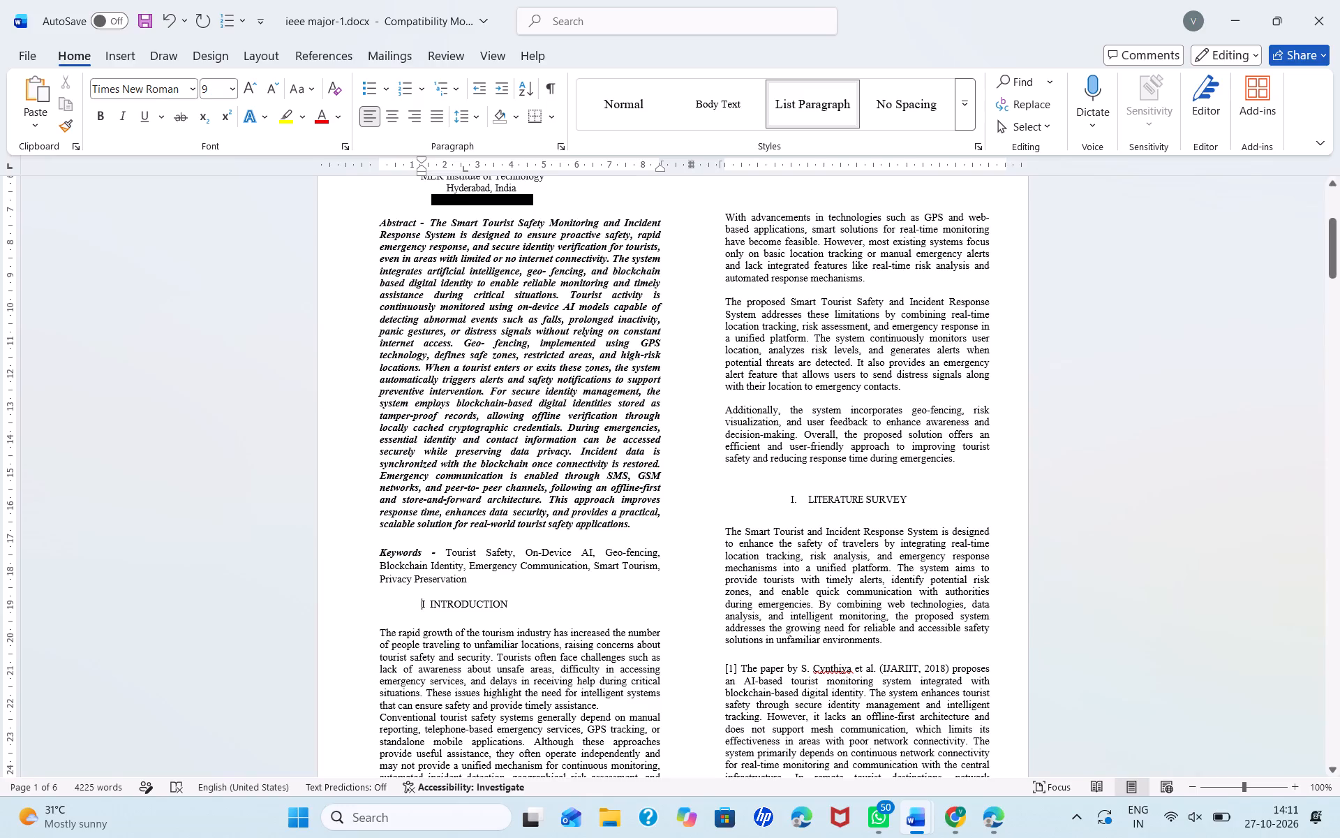
key(space)
key(space)
key(space)
key(space)
key(space)
key(space)
key(space)
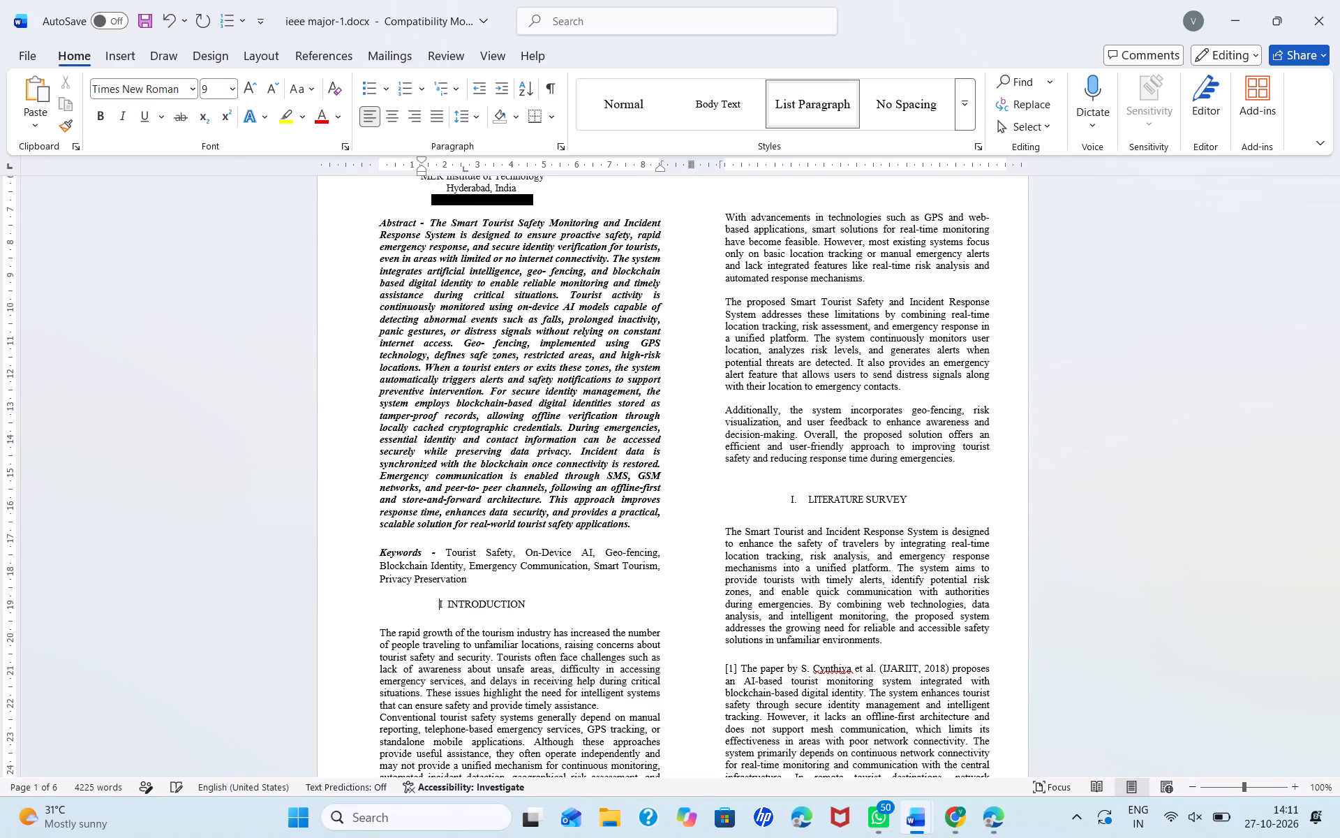
key(space)
key(space)
key(space)
key(space)
Make the I INTRODUCTION heading bold.
drag(459, 603, 555, 610)
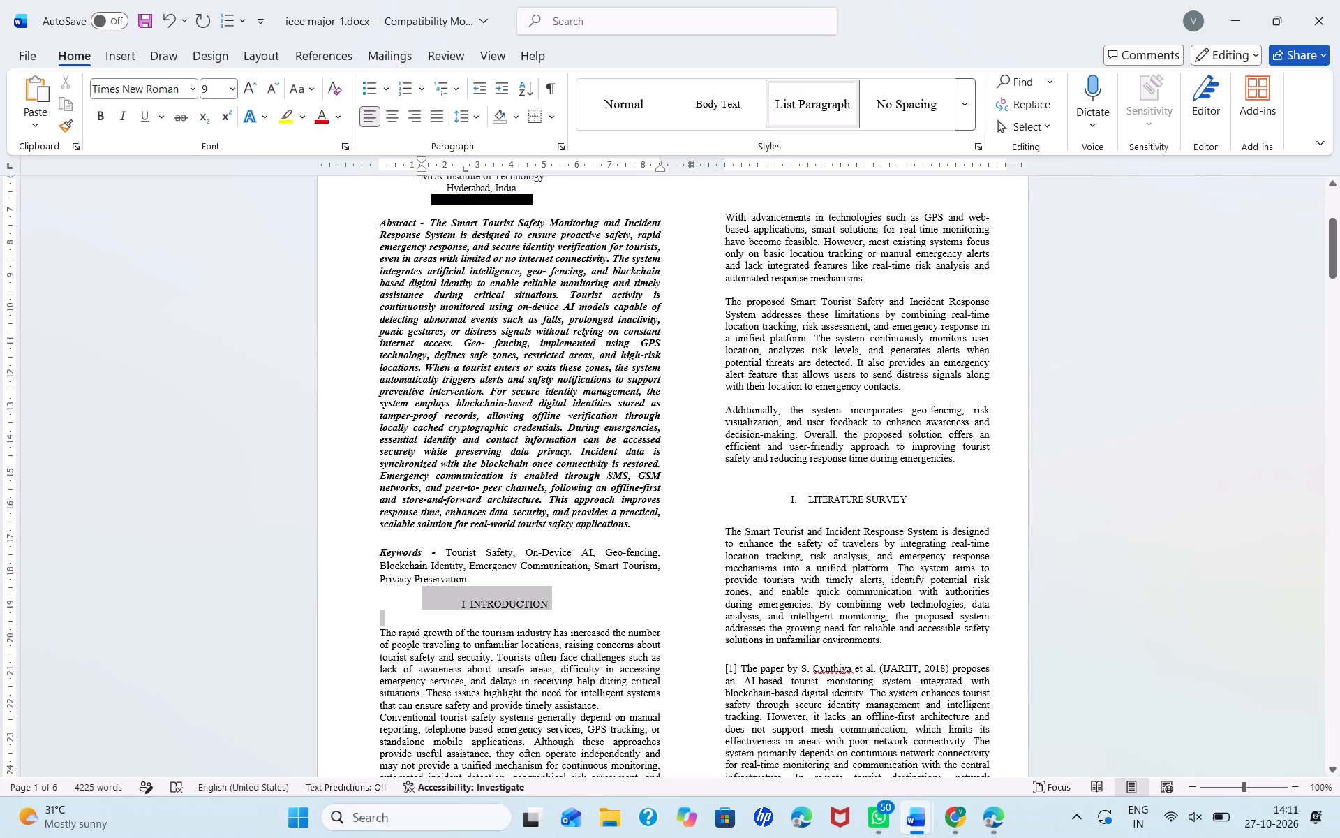
drag(555, 610, 546, 608)
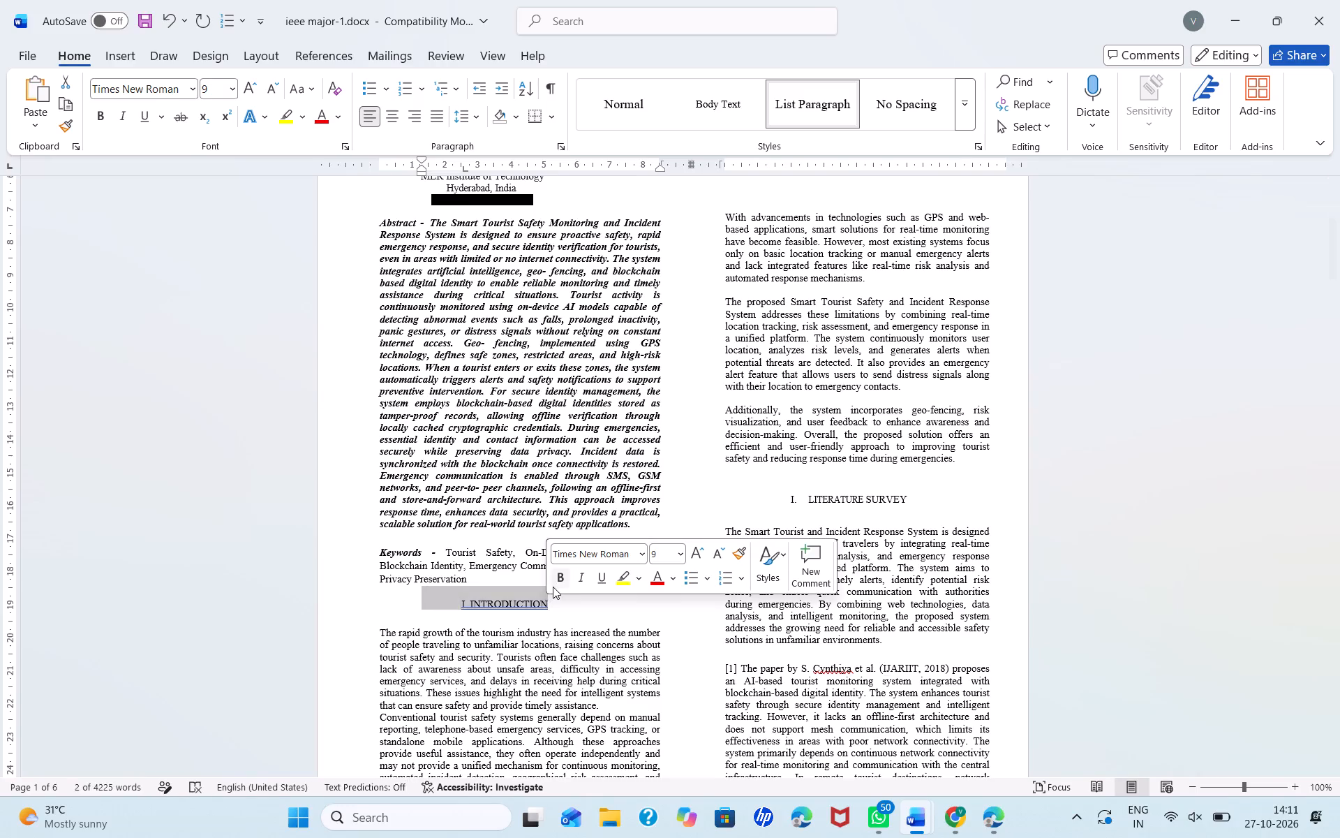
click(553, 587)
click(574, 625)
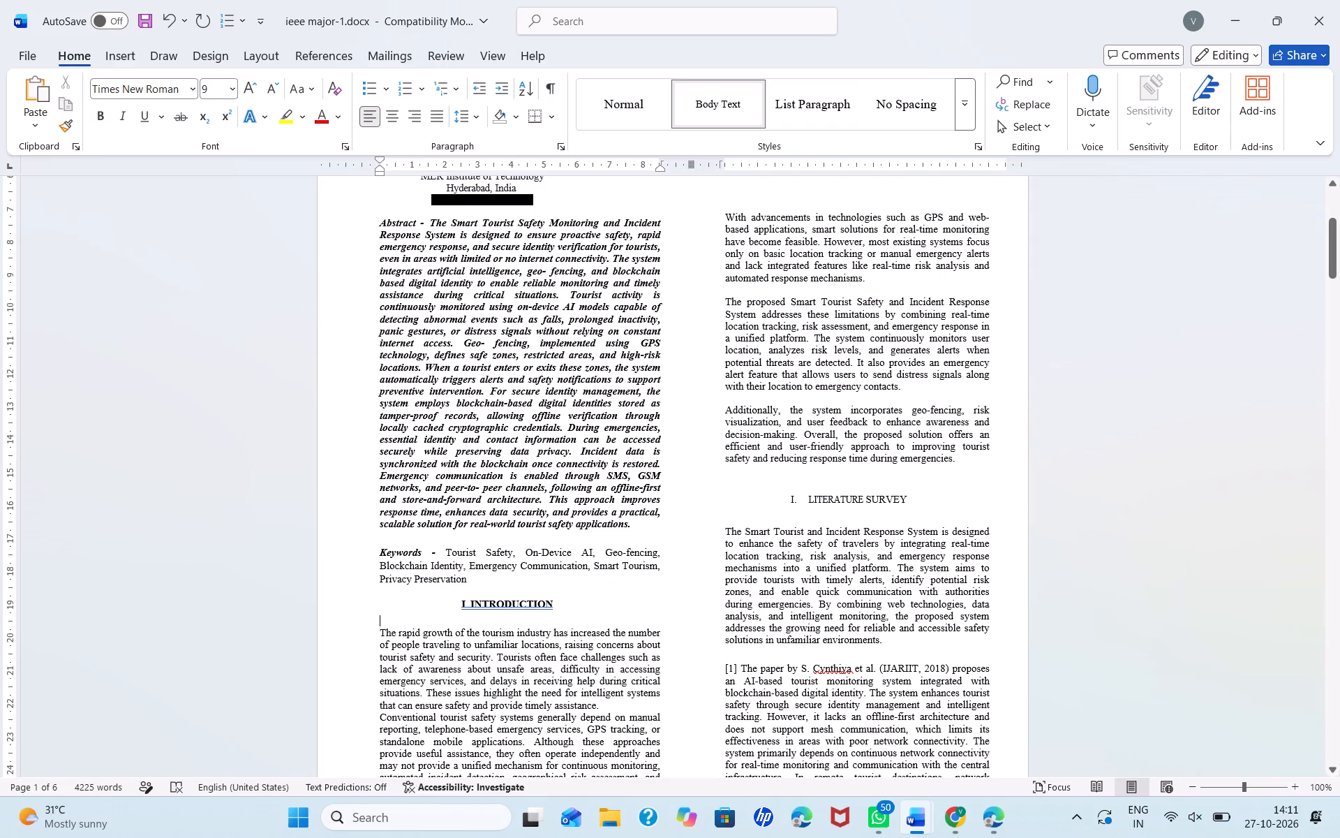
Review the text after the introduction and examine the numbering of the LITERATURE SURVEY heading.
scroll(574, 625, down, 4)
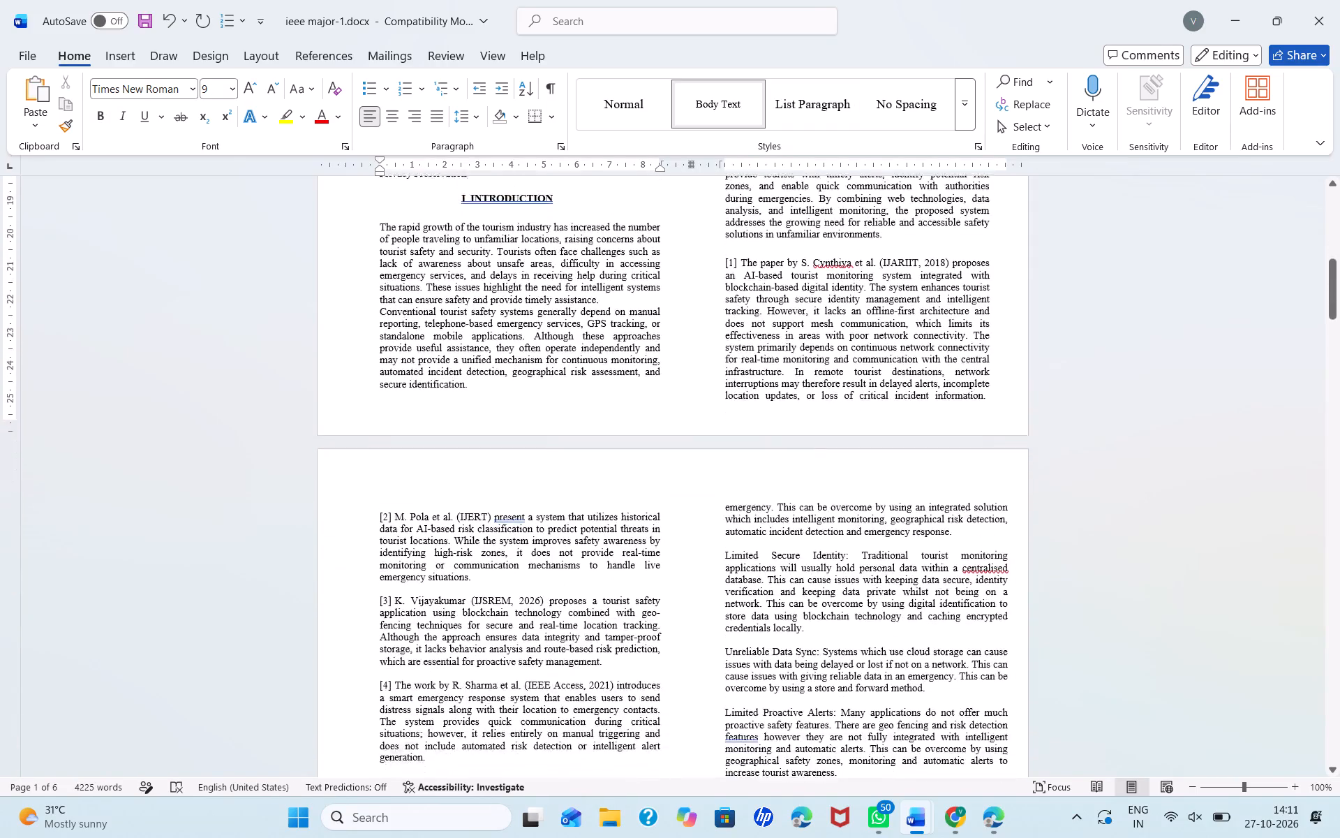
scroll(574, 625, down, 1)
scroll(574, 625, up, 3)
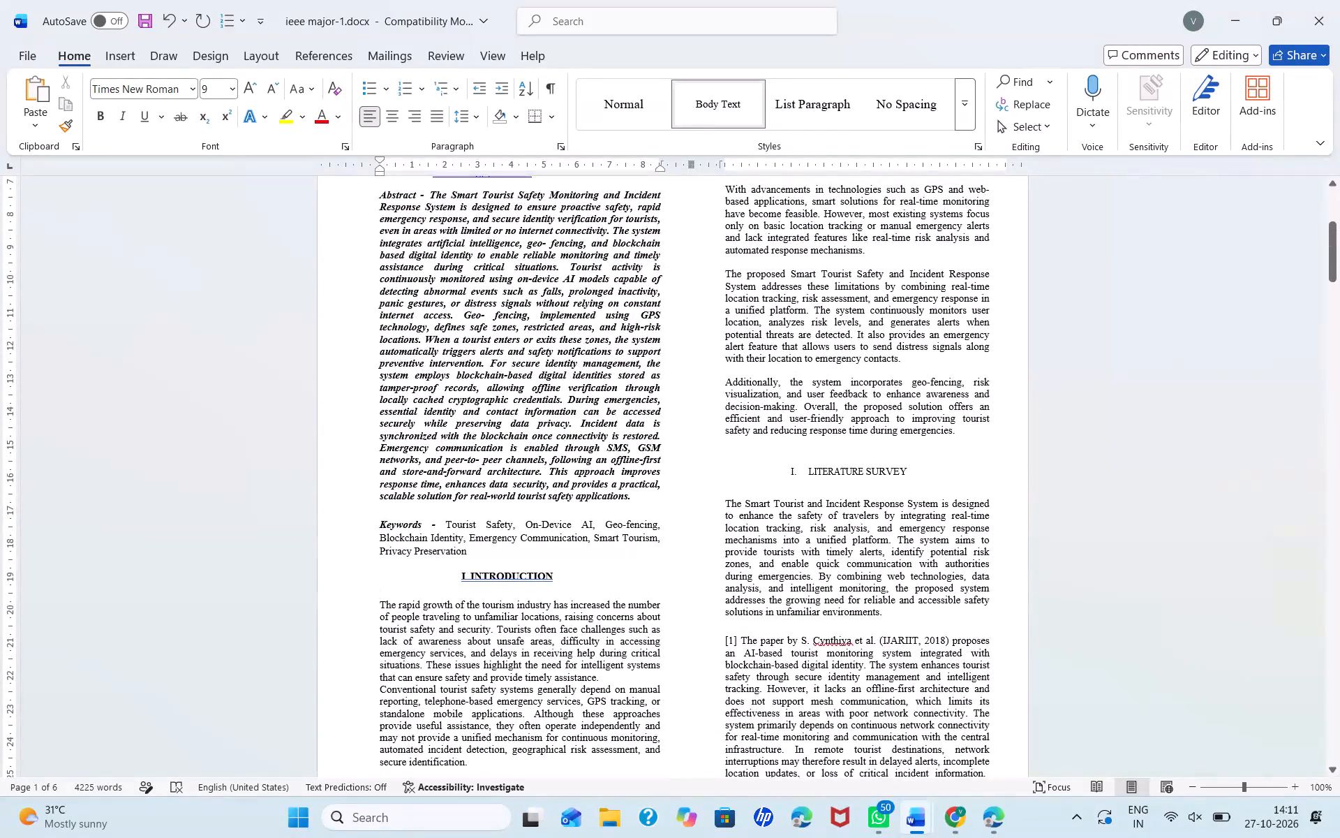
scroll(801, 478, up, 1)
scroll(801, 478, down, 2)
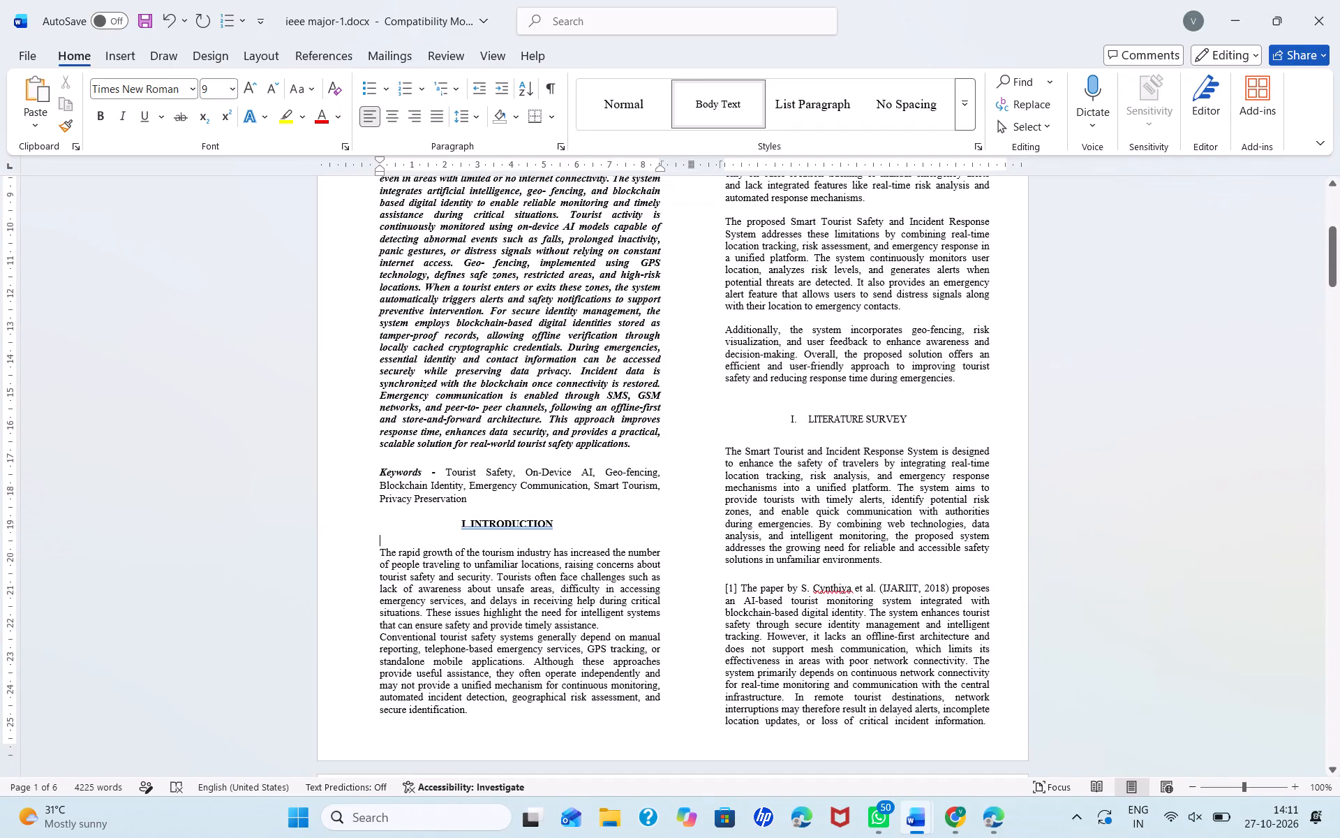
double_click(804, 420)
click(804, 420)
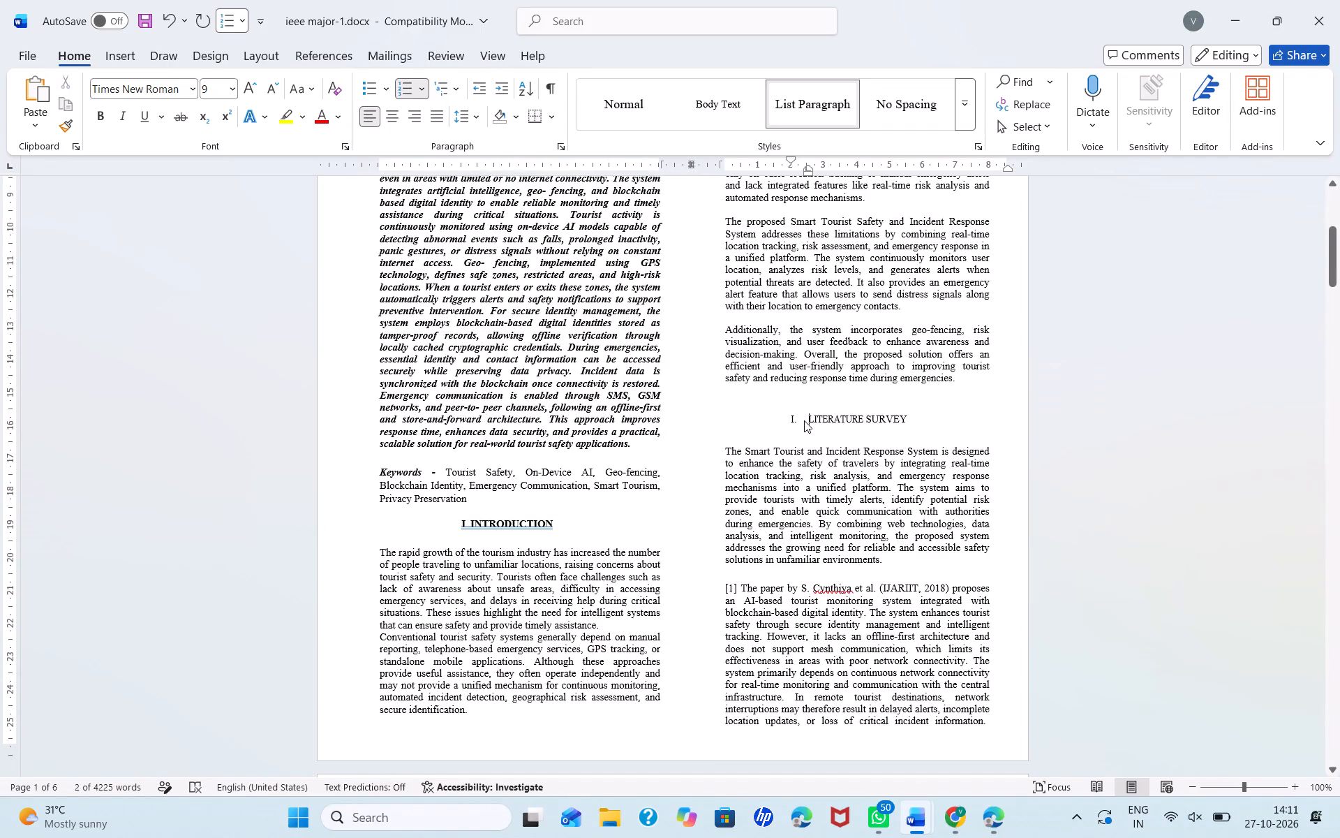
Accept the grammar suggestion that leaves a single space between I and INTRODUCTION in the heading.
click(465, 526)
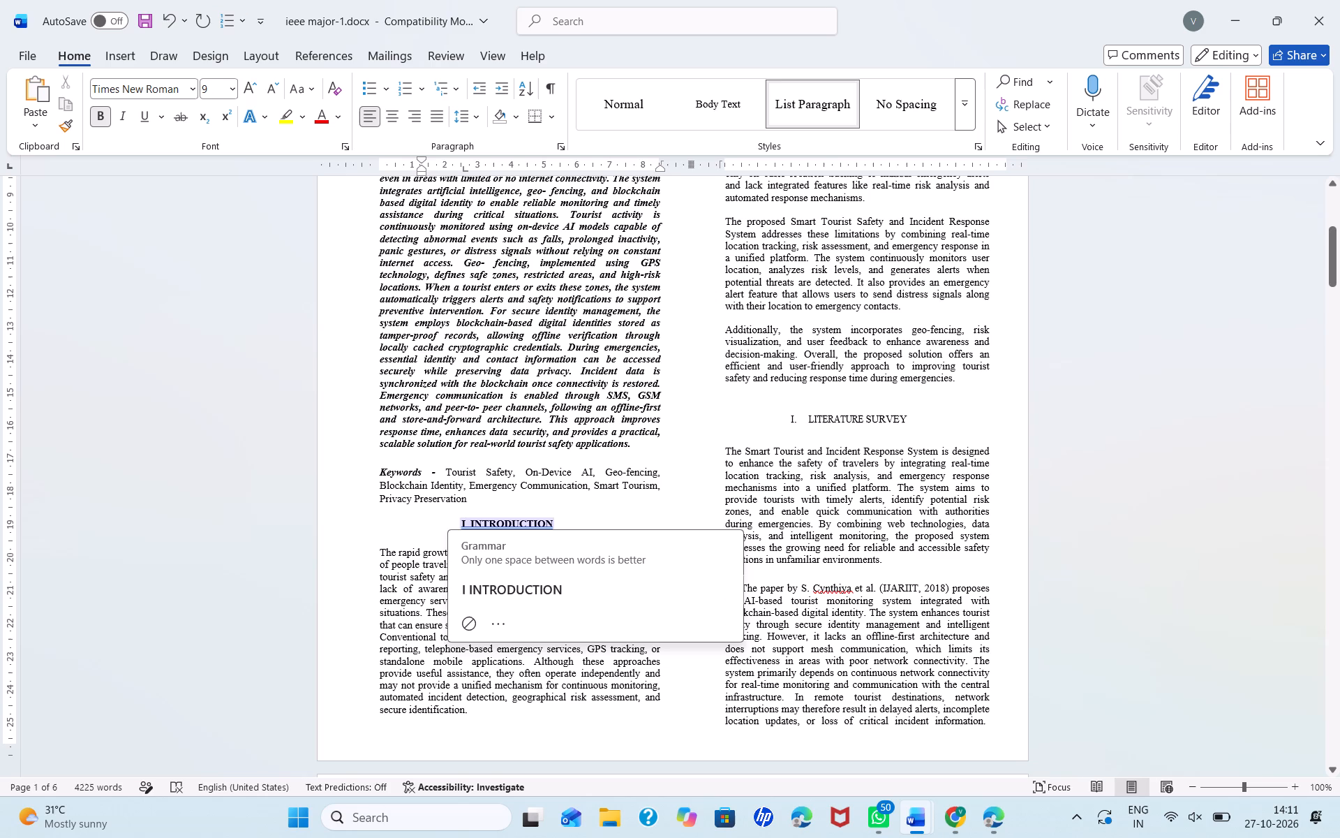
click(474, 579)
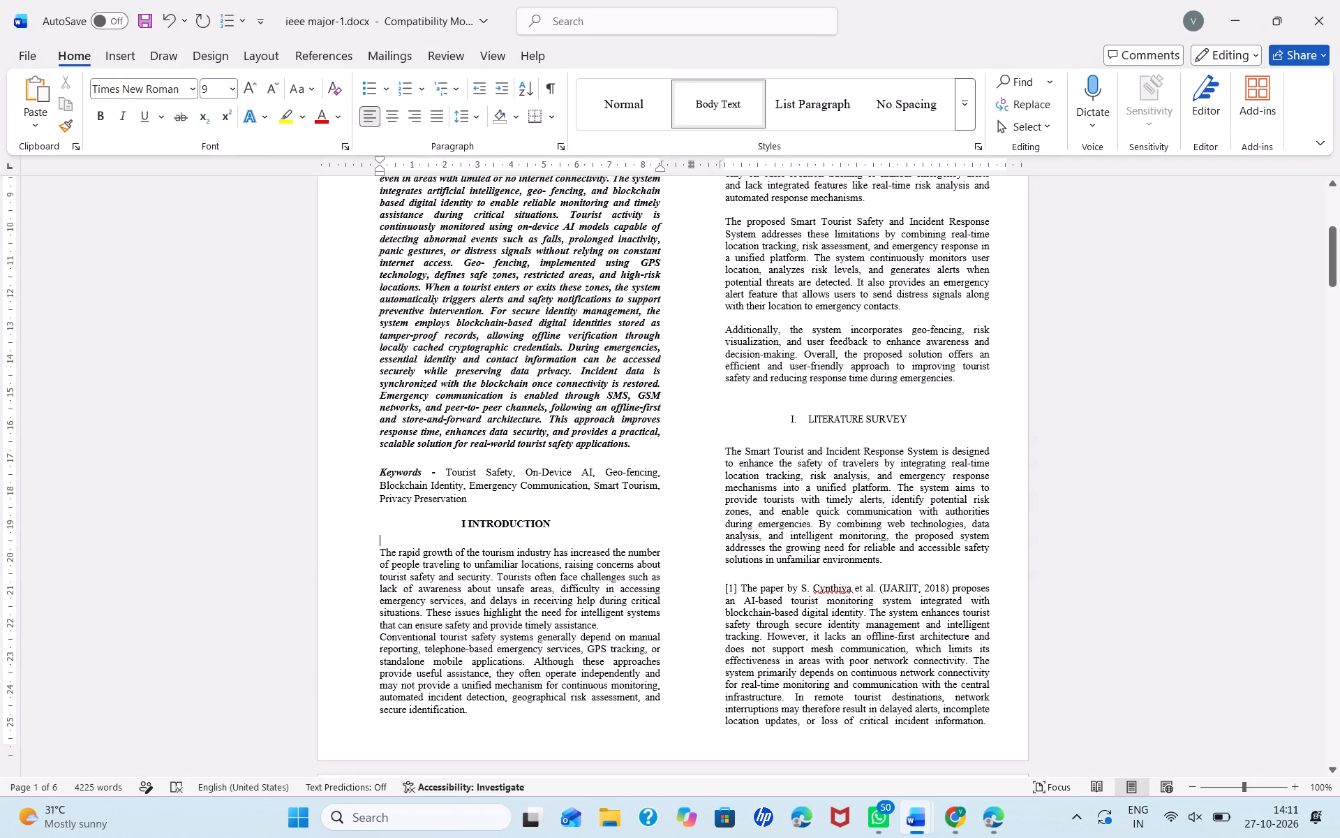
Add a period after the numeral I in the INTRODUCTION heading.
click(463, 529)
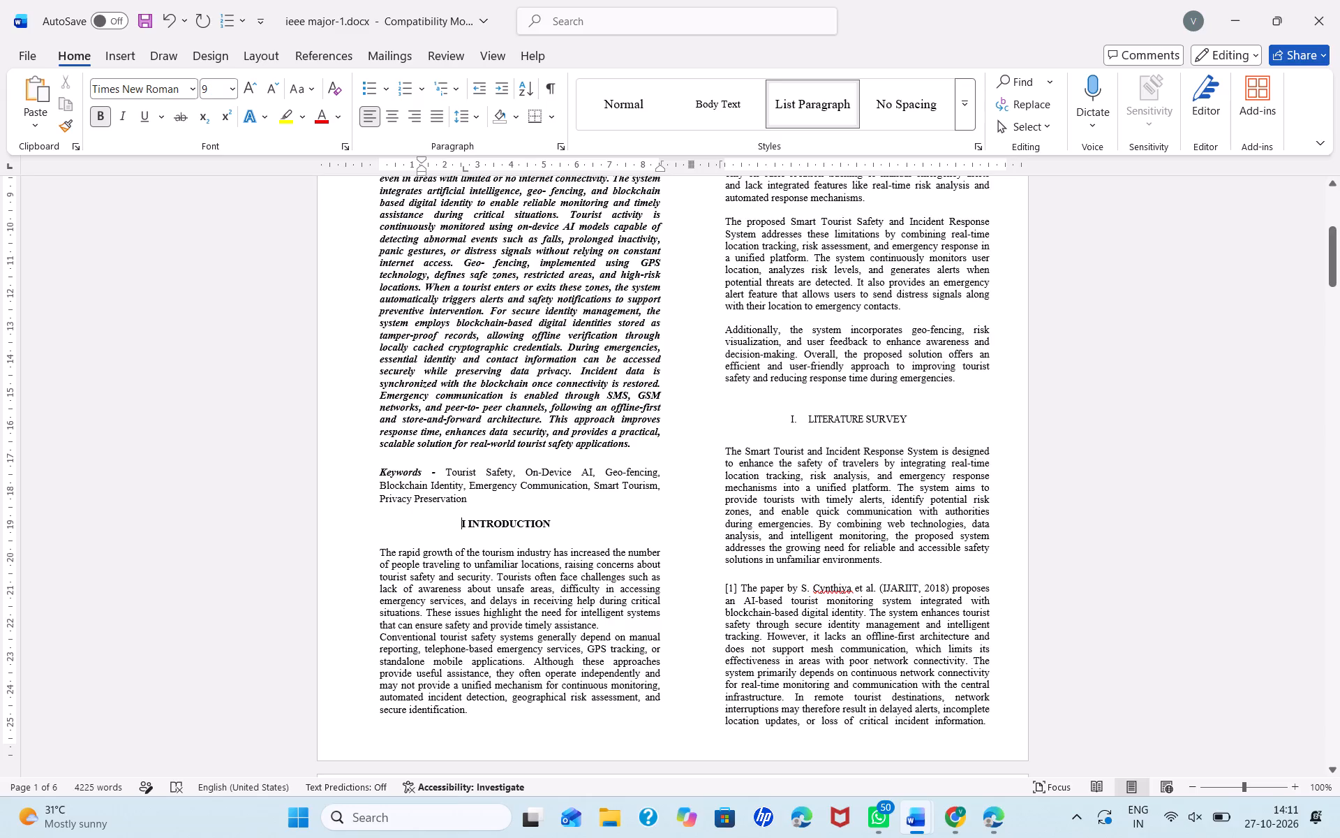
click(466, 522)
key(period)
Remove the automatic numbering and its indent from the LITERATURE SURVEY heading.
scroll(645, 443, up, 3)
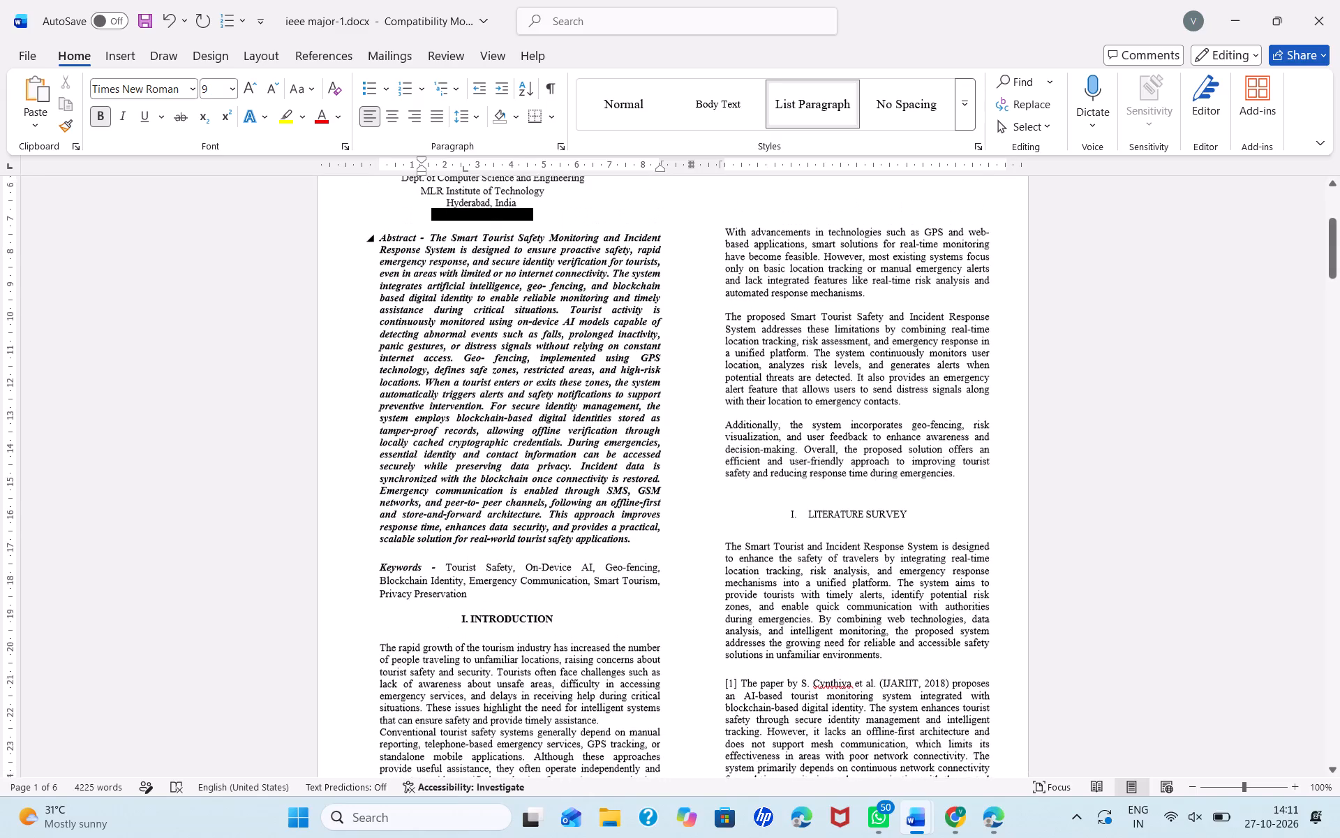
scroll(645, 443, up, 1)
drag(787, 527, 874, 527)
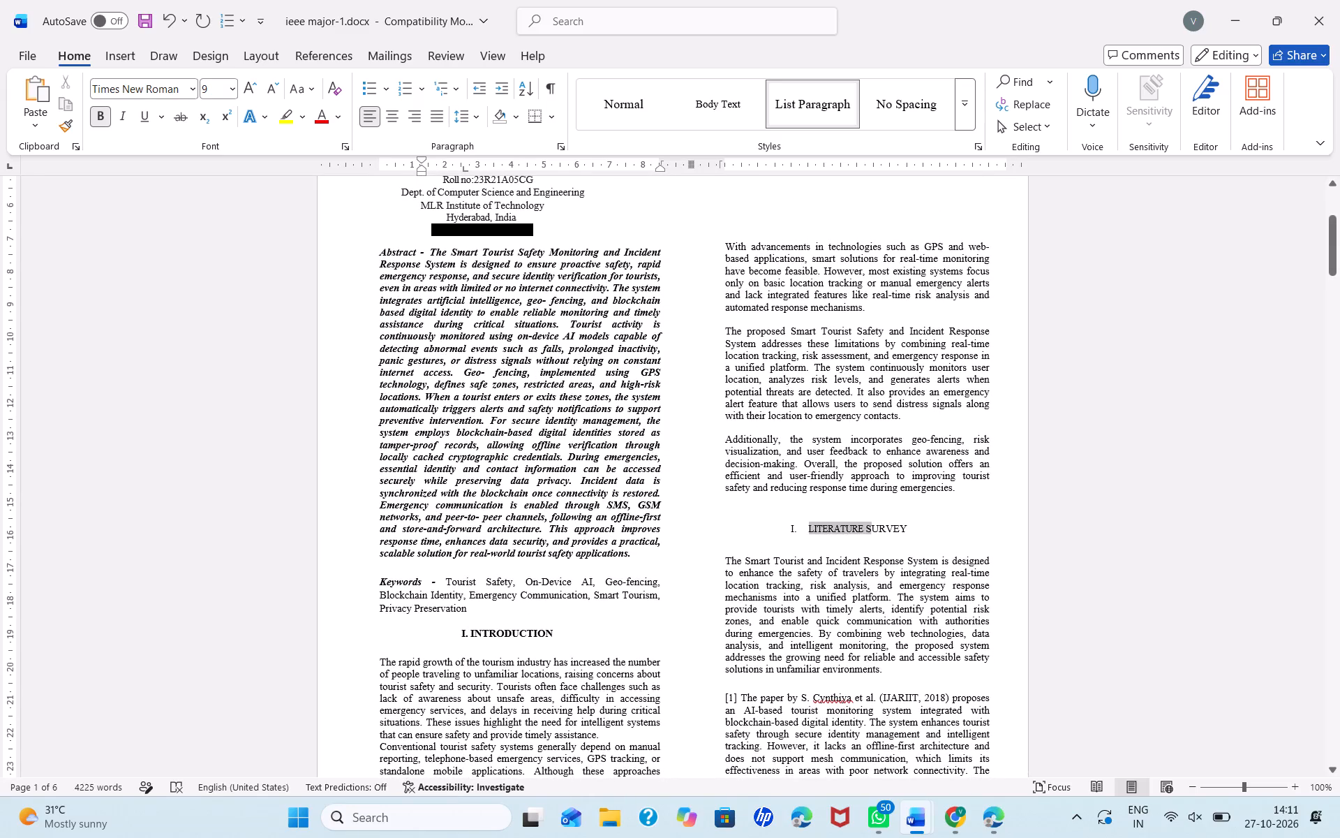
drag(874, 527, 874, 527)
click(806, 527)
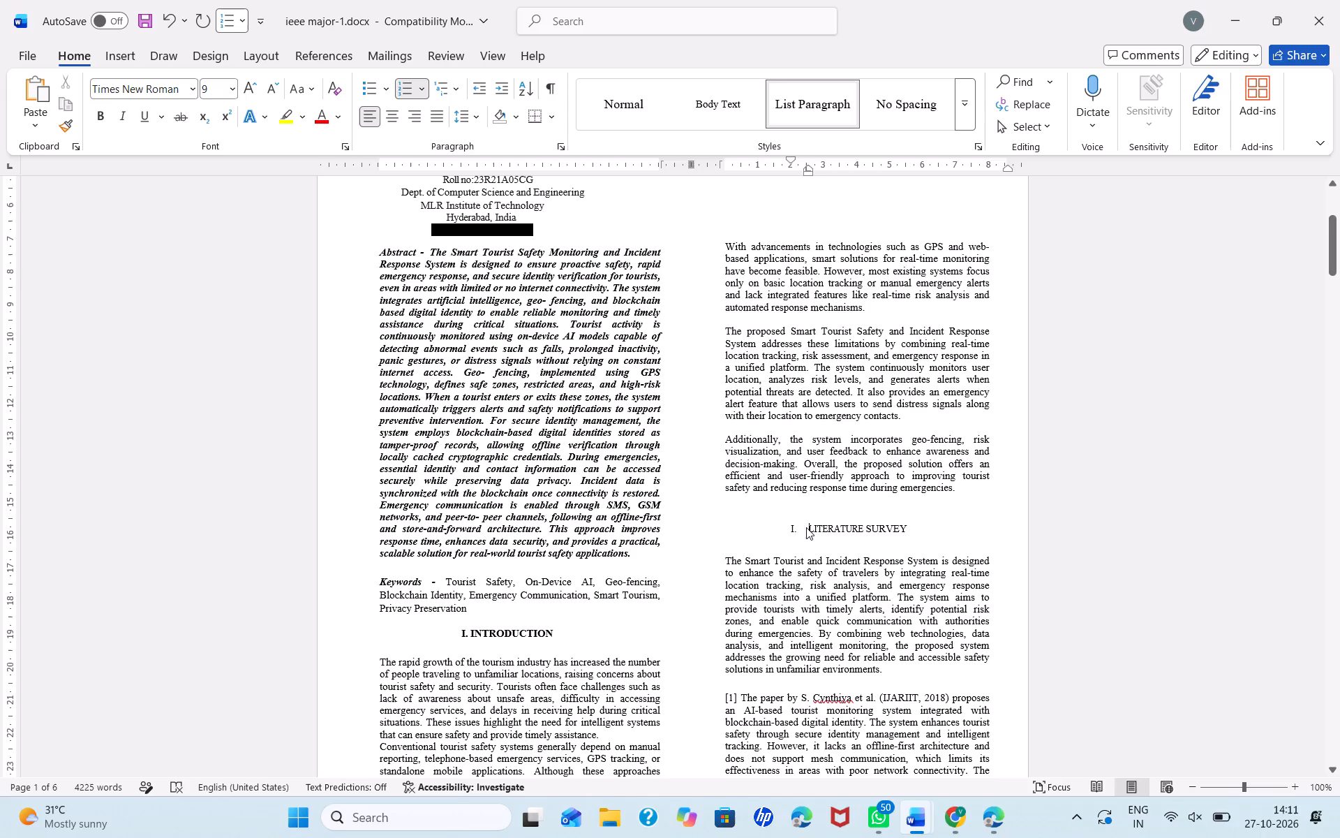
key(BackSpace)
key(BackSpace)
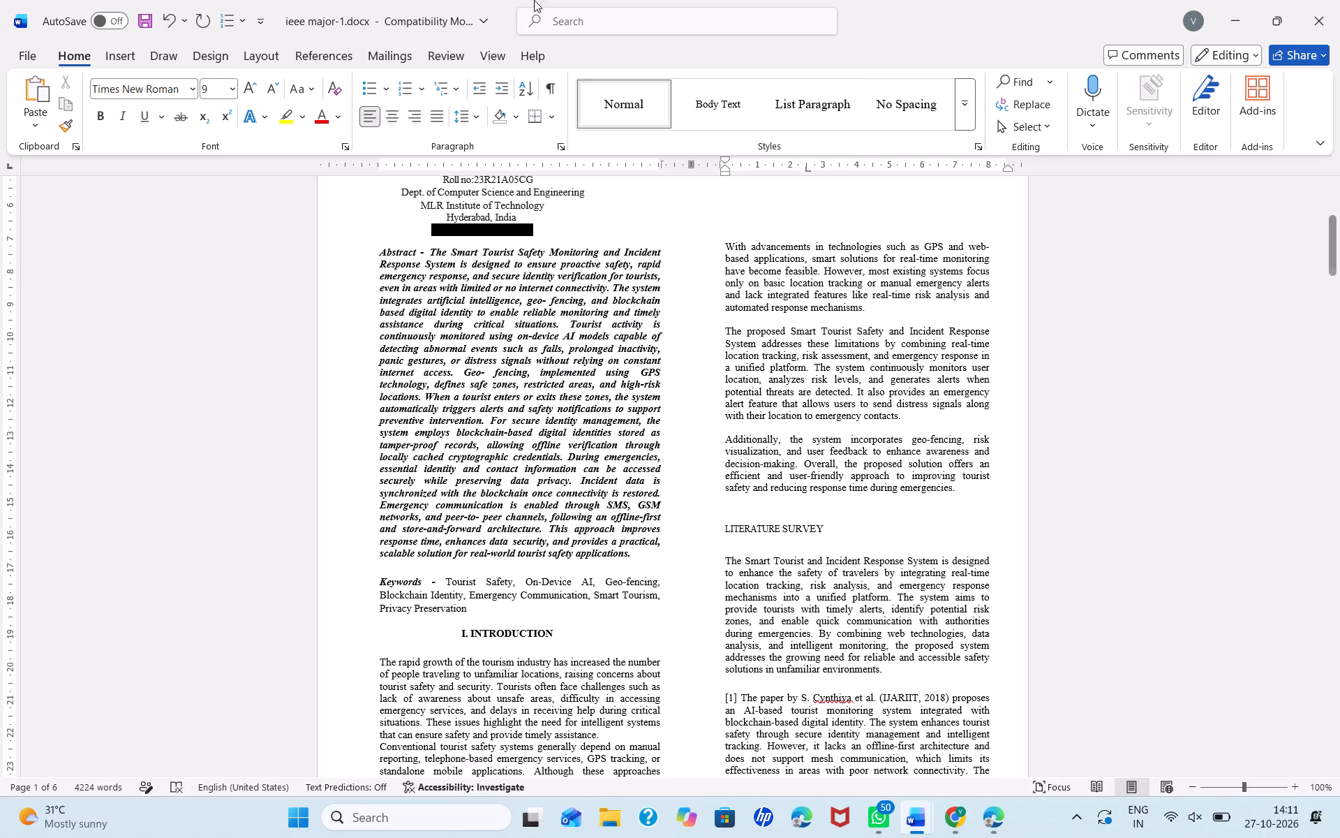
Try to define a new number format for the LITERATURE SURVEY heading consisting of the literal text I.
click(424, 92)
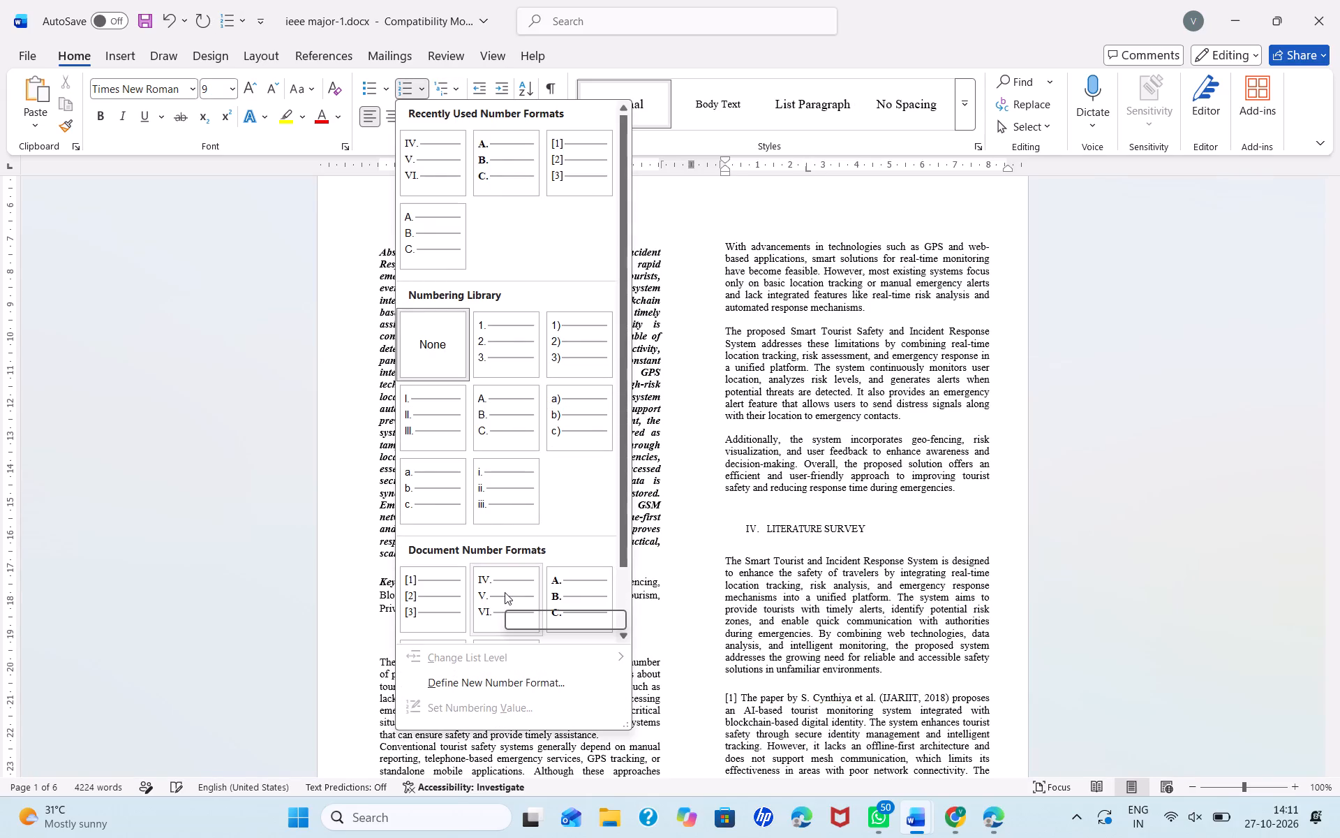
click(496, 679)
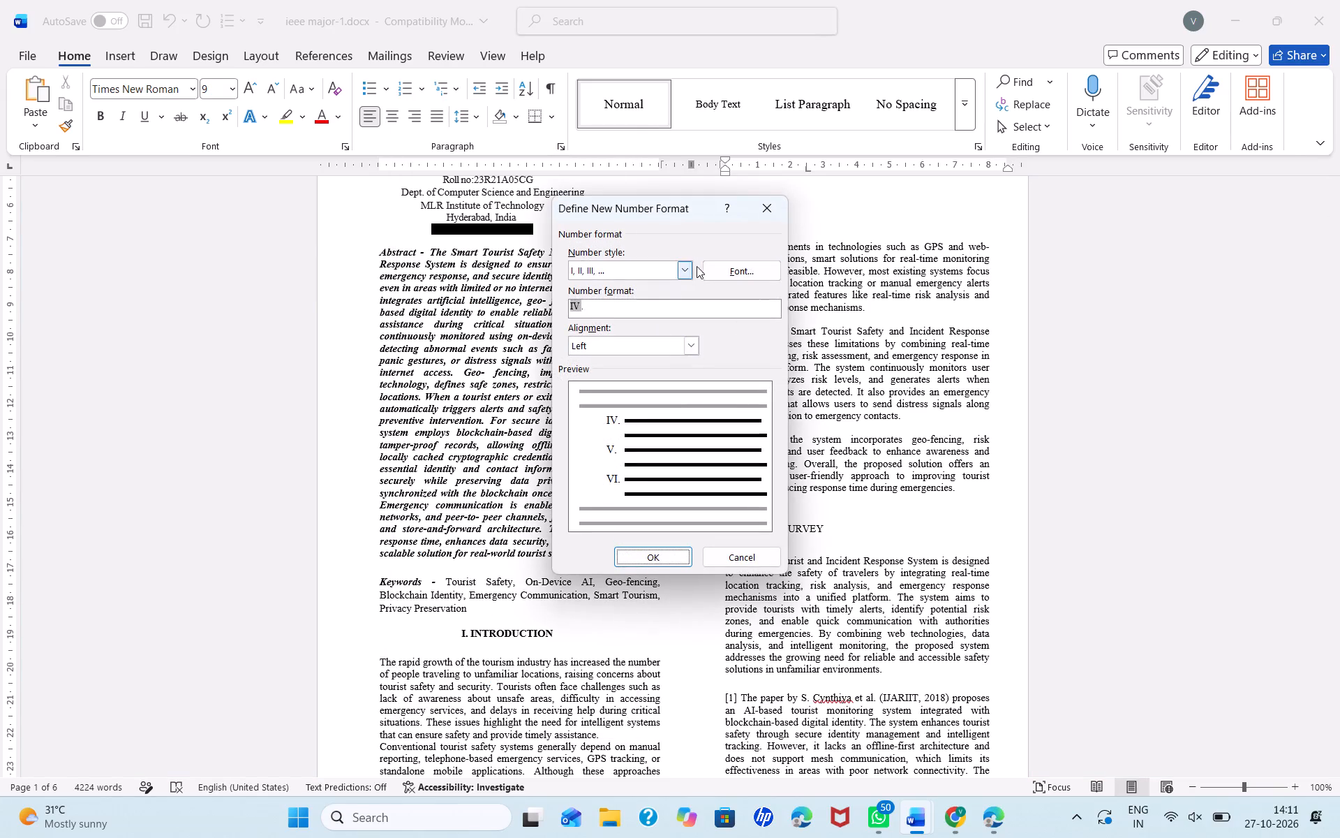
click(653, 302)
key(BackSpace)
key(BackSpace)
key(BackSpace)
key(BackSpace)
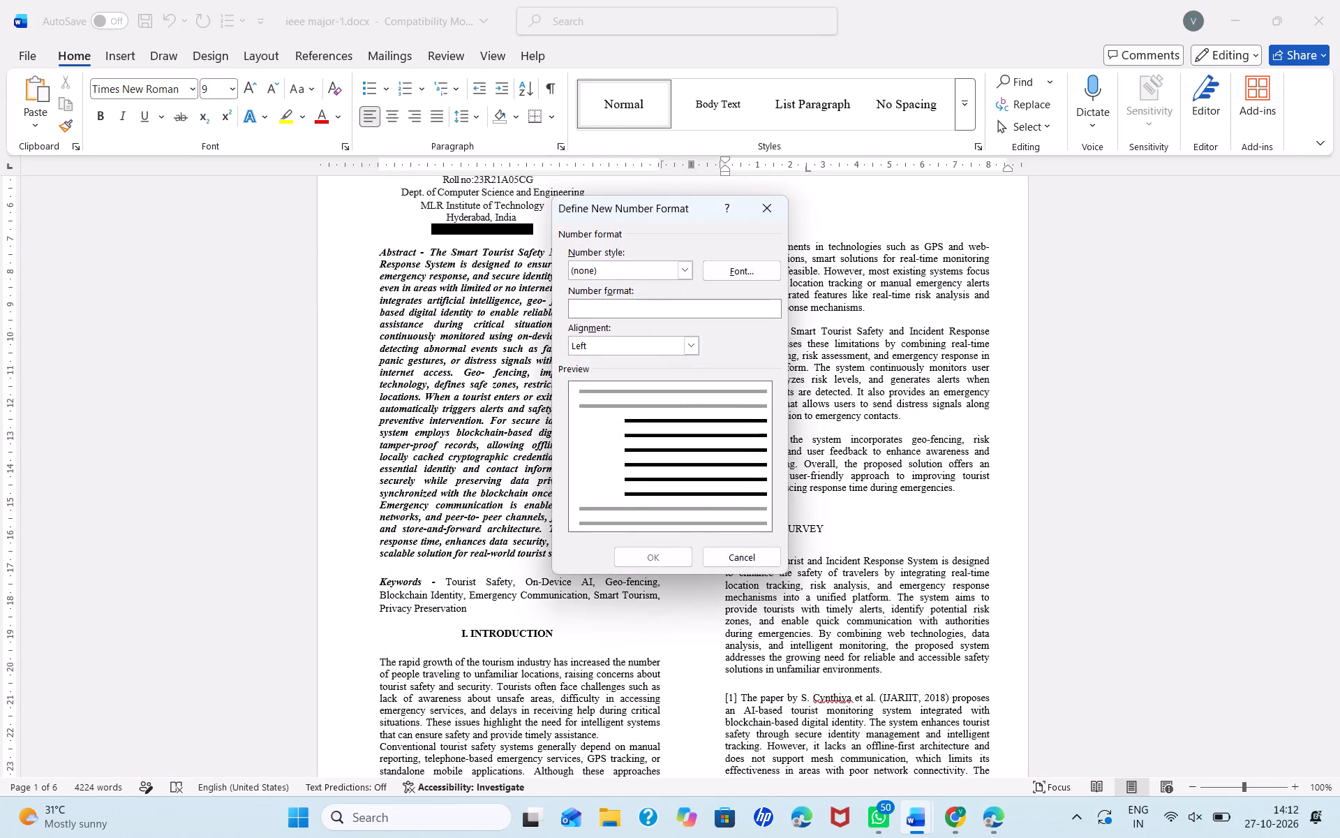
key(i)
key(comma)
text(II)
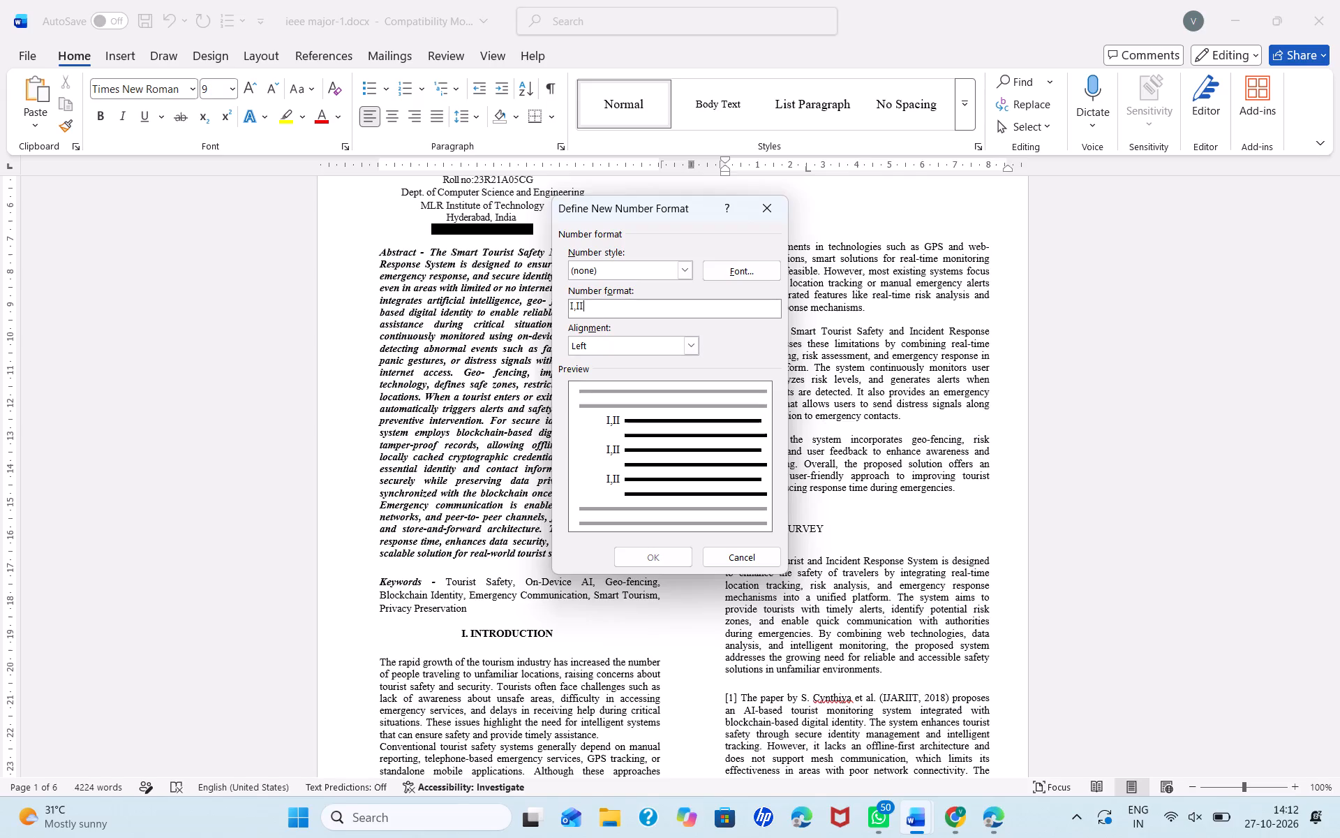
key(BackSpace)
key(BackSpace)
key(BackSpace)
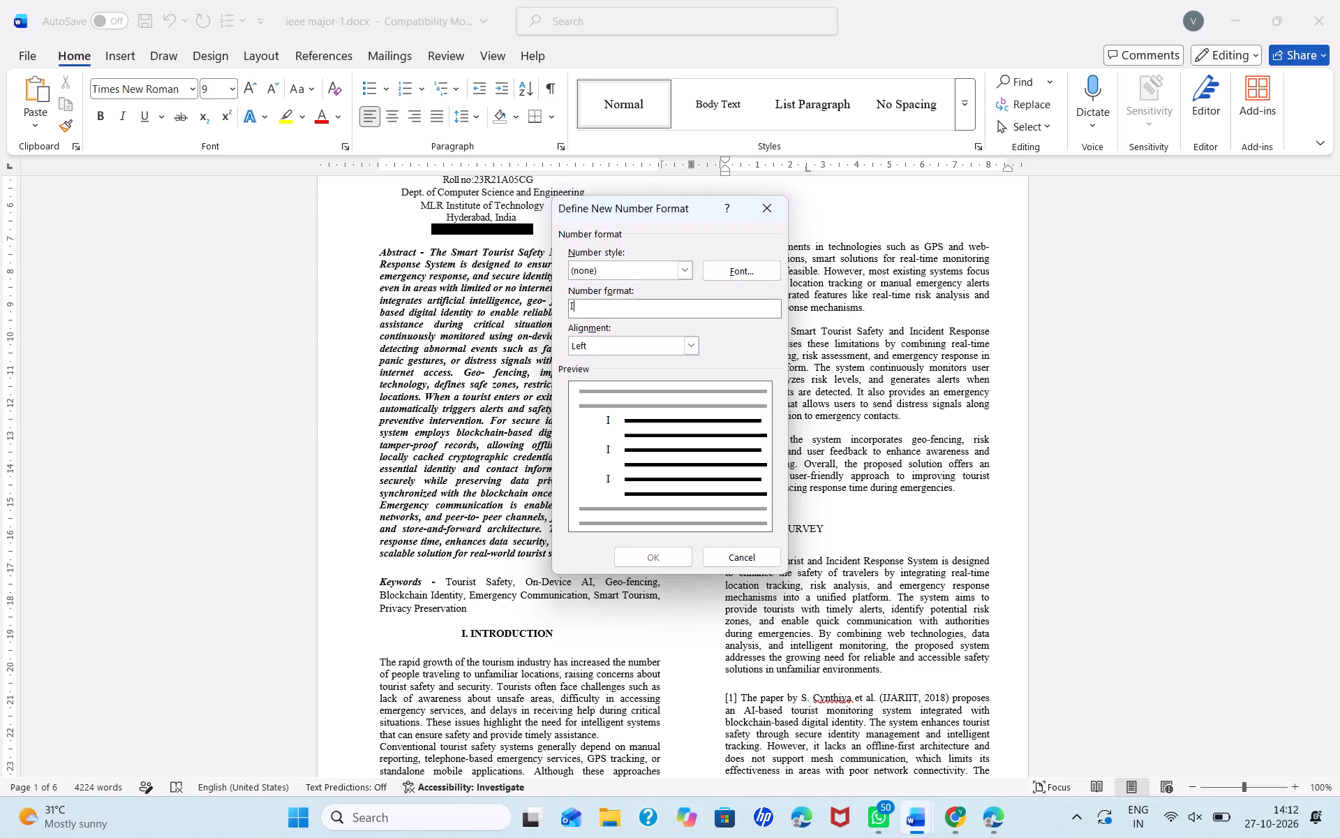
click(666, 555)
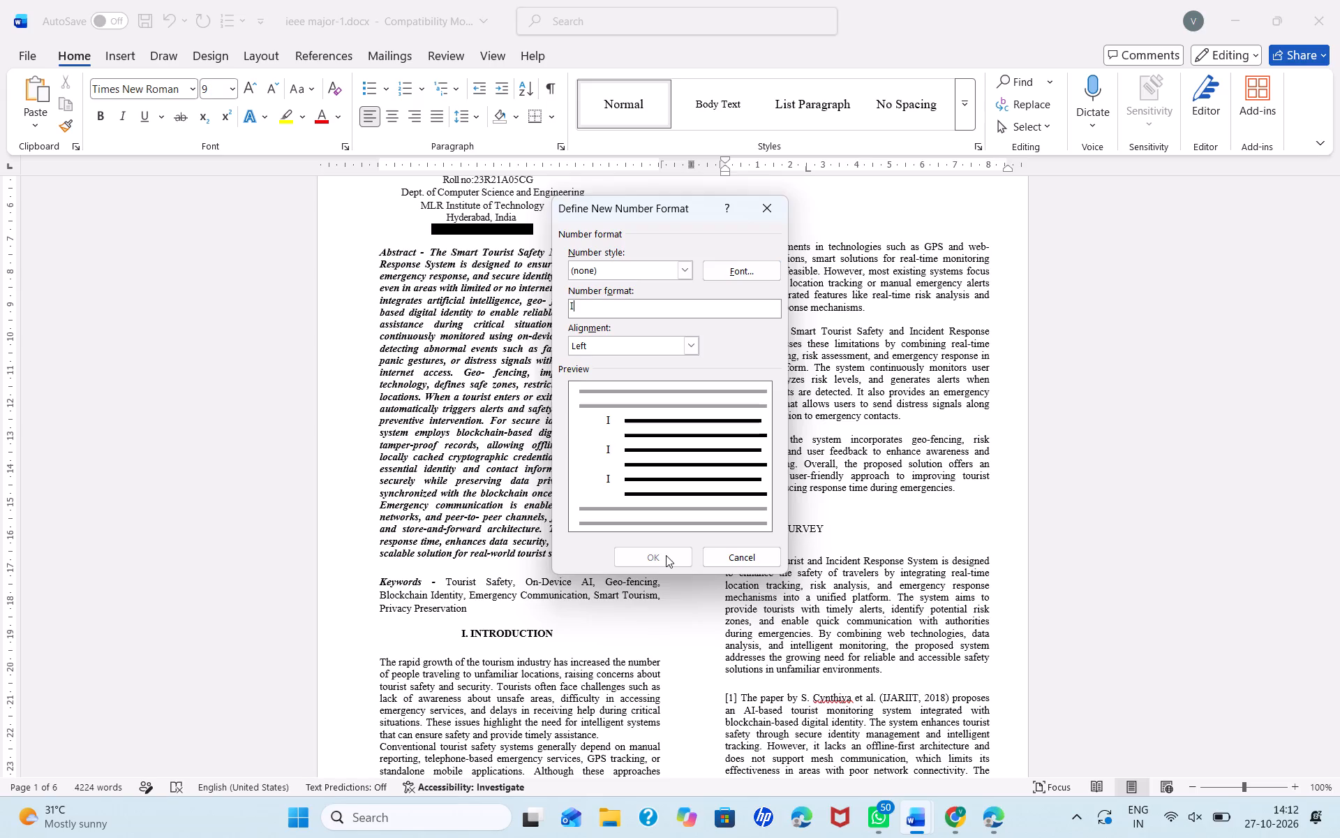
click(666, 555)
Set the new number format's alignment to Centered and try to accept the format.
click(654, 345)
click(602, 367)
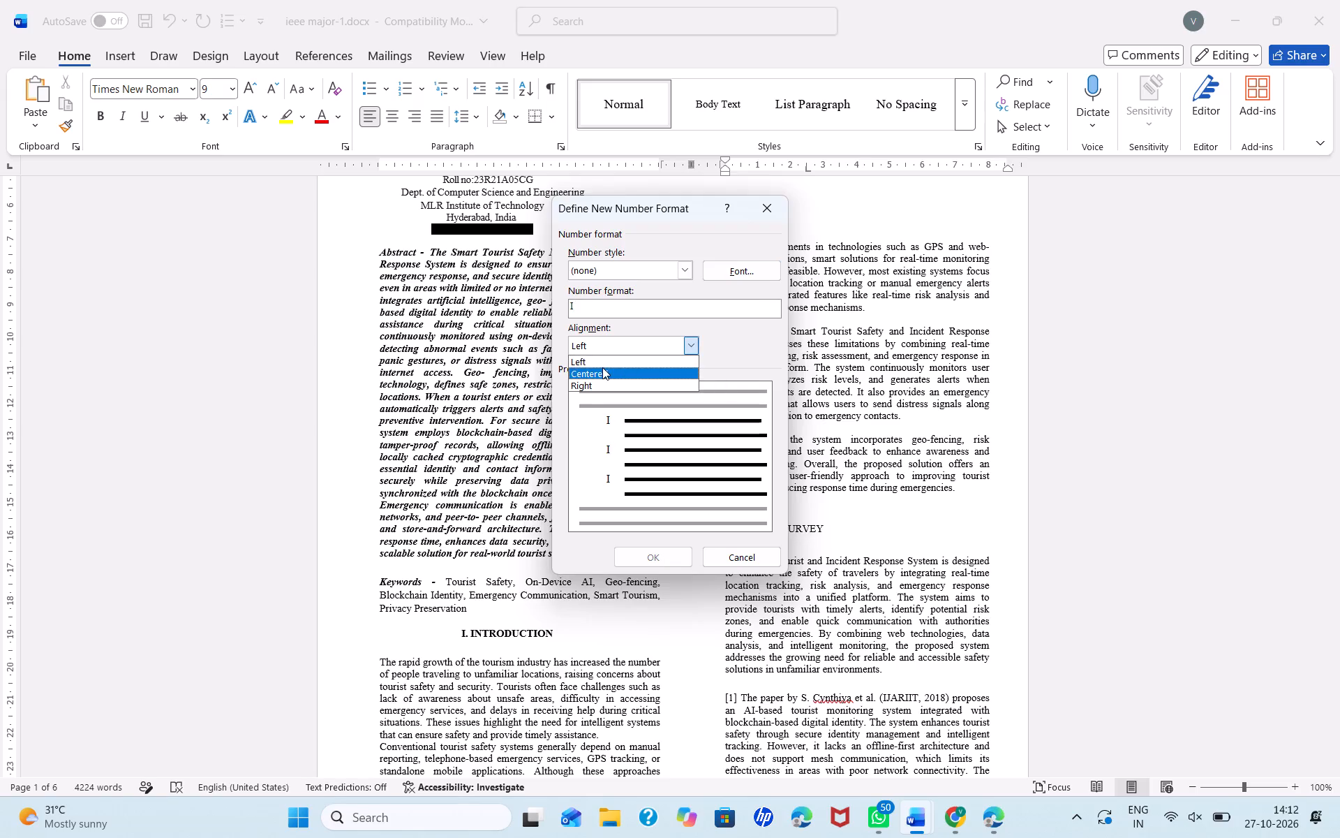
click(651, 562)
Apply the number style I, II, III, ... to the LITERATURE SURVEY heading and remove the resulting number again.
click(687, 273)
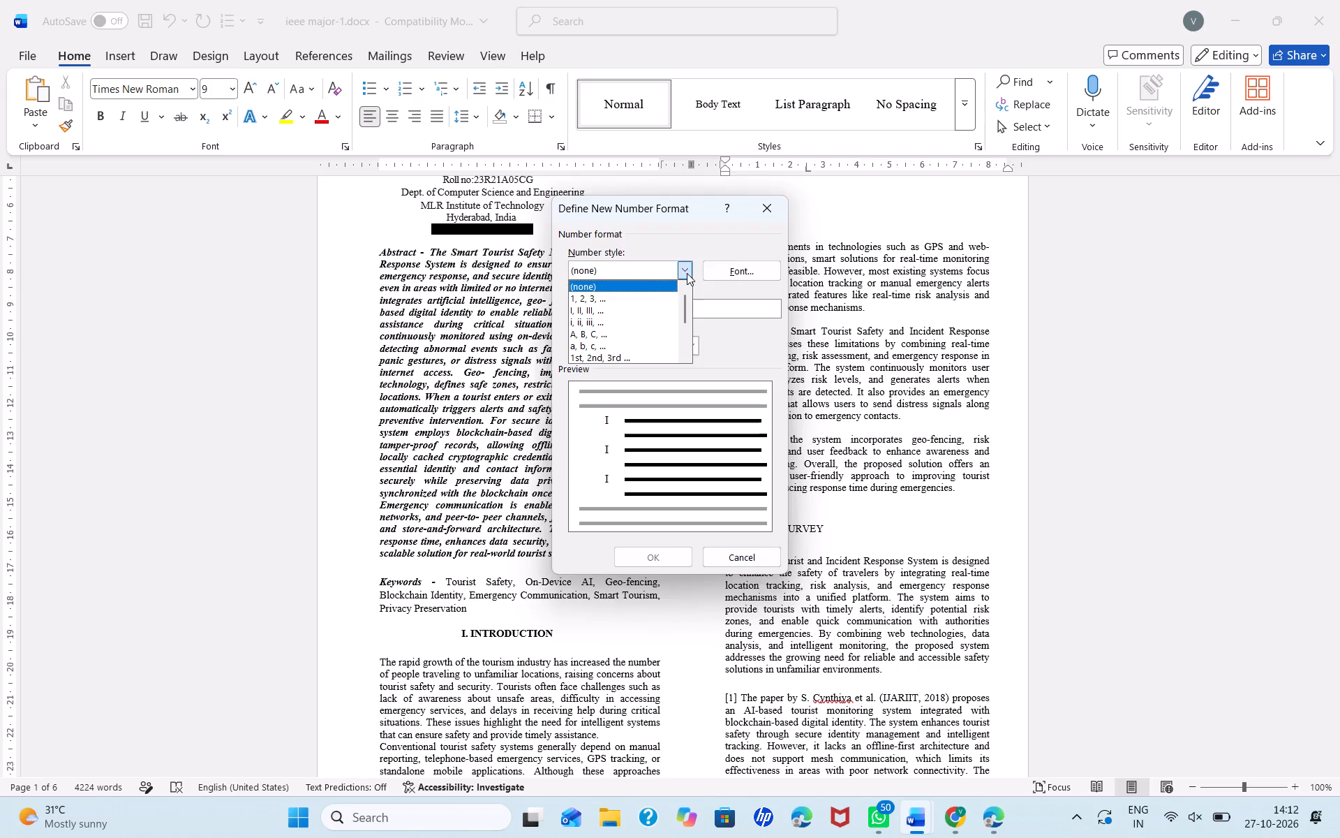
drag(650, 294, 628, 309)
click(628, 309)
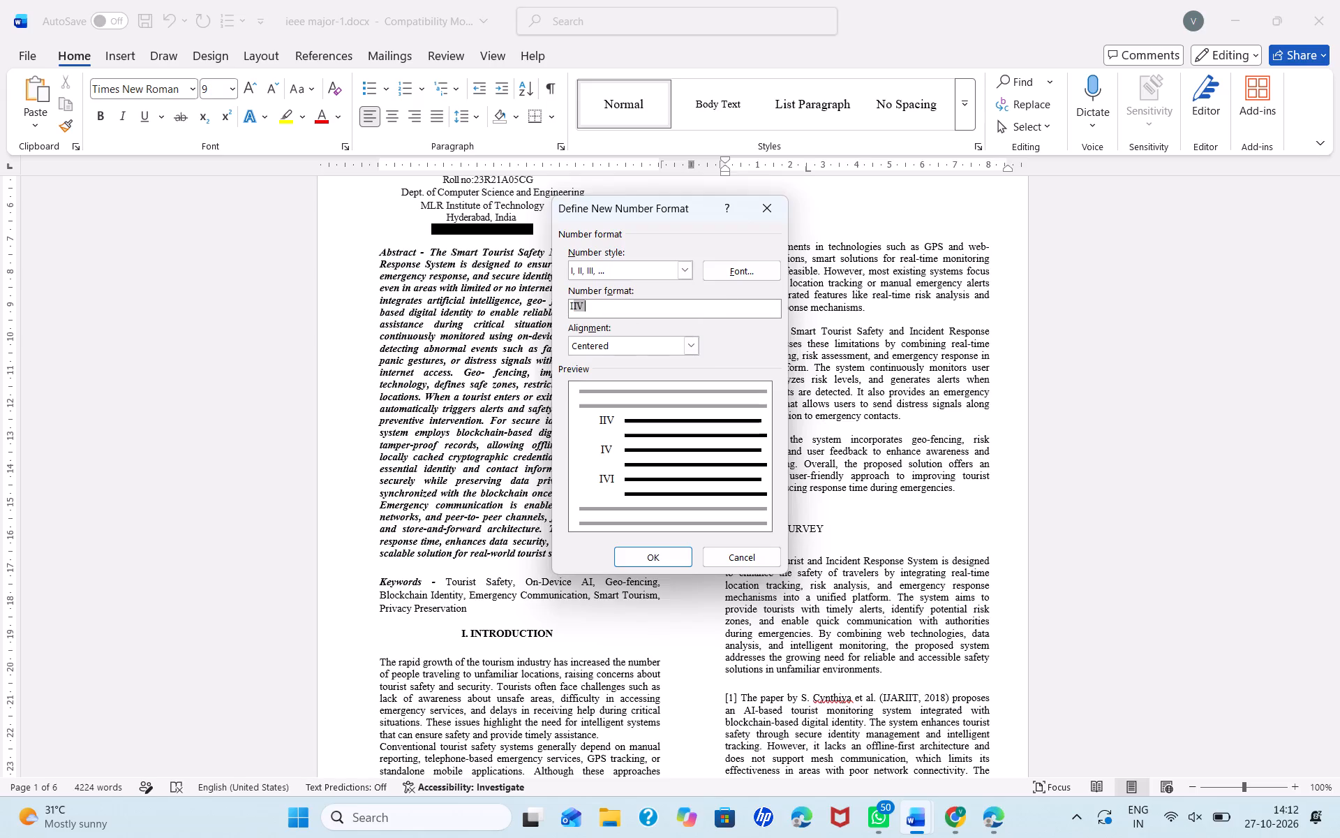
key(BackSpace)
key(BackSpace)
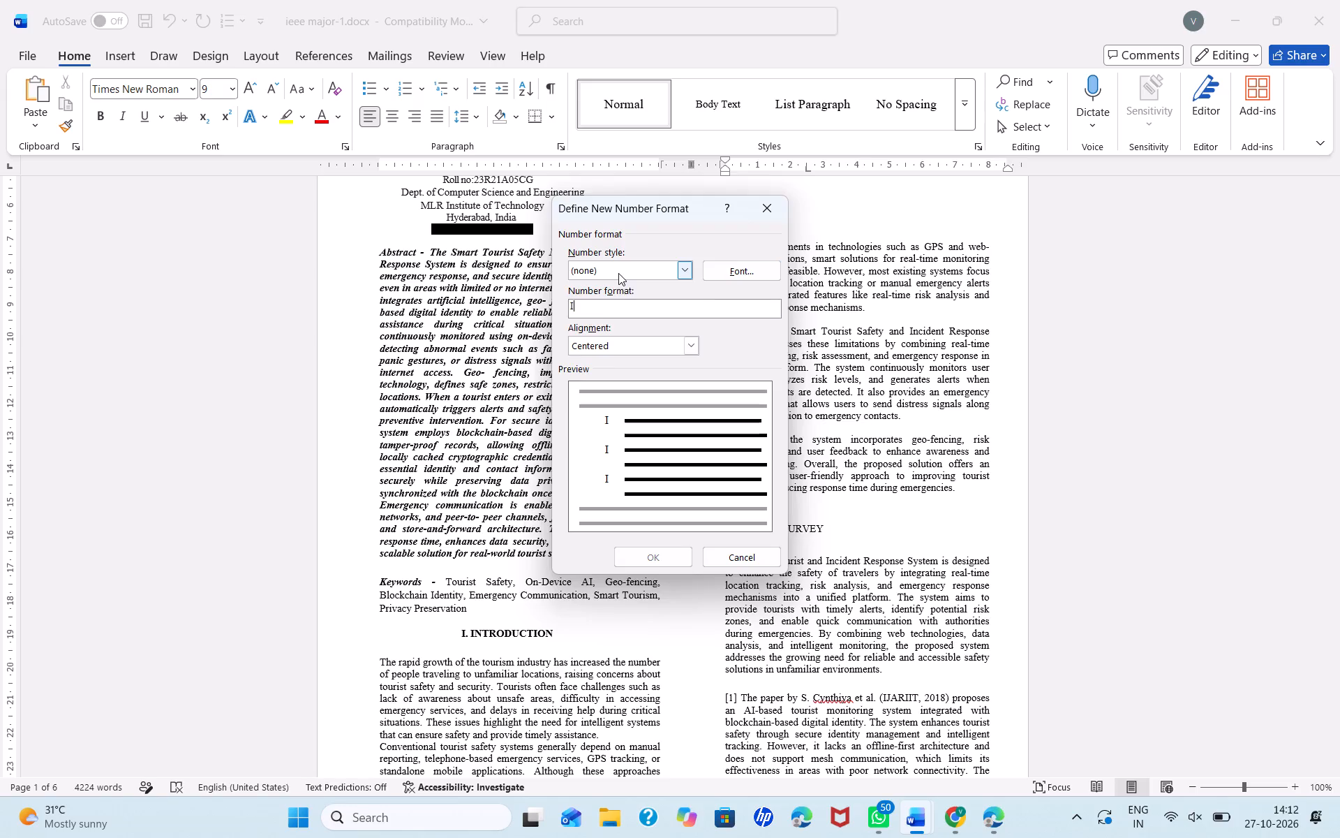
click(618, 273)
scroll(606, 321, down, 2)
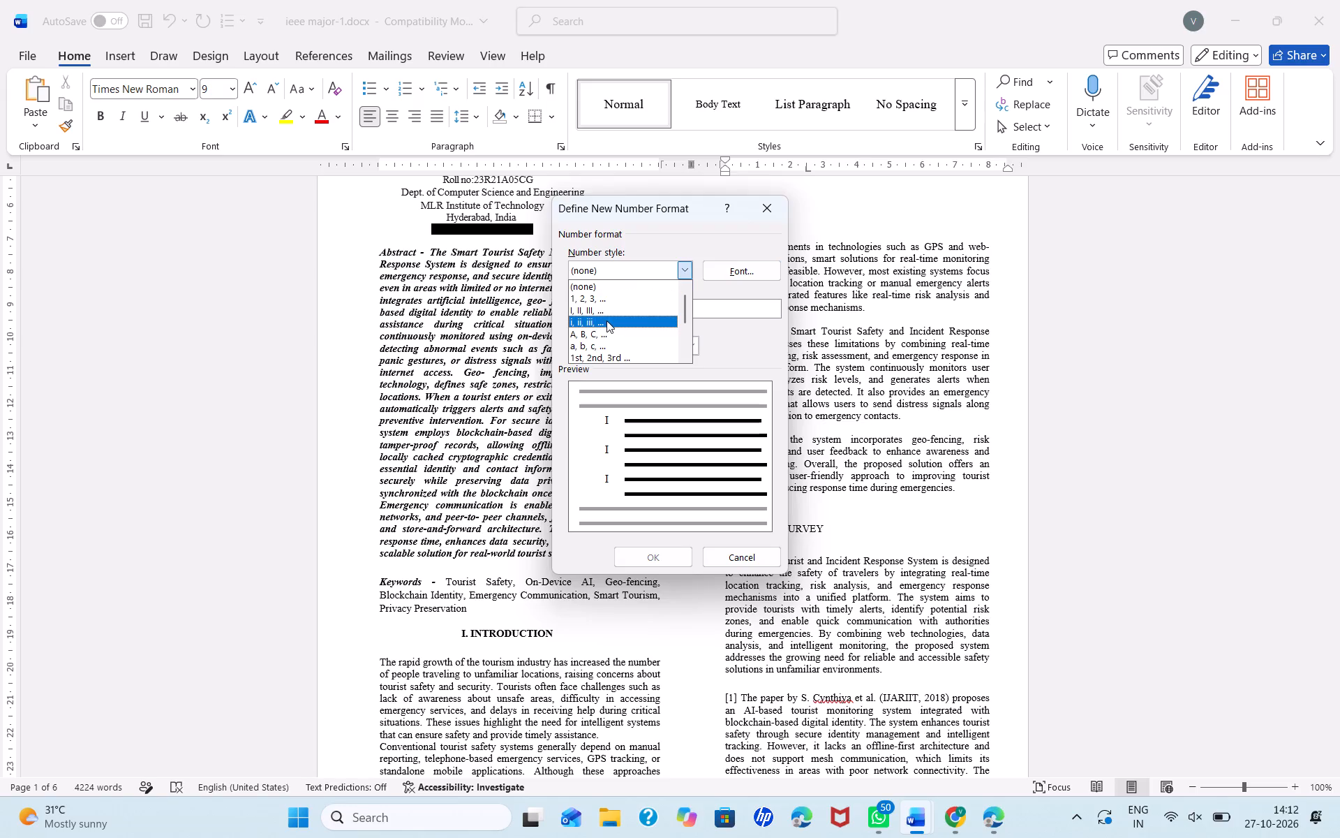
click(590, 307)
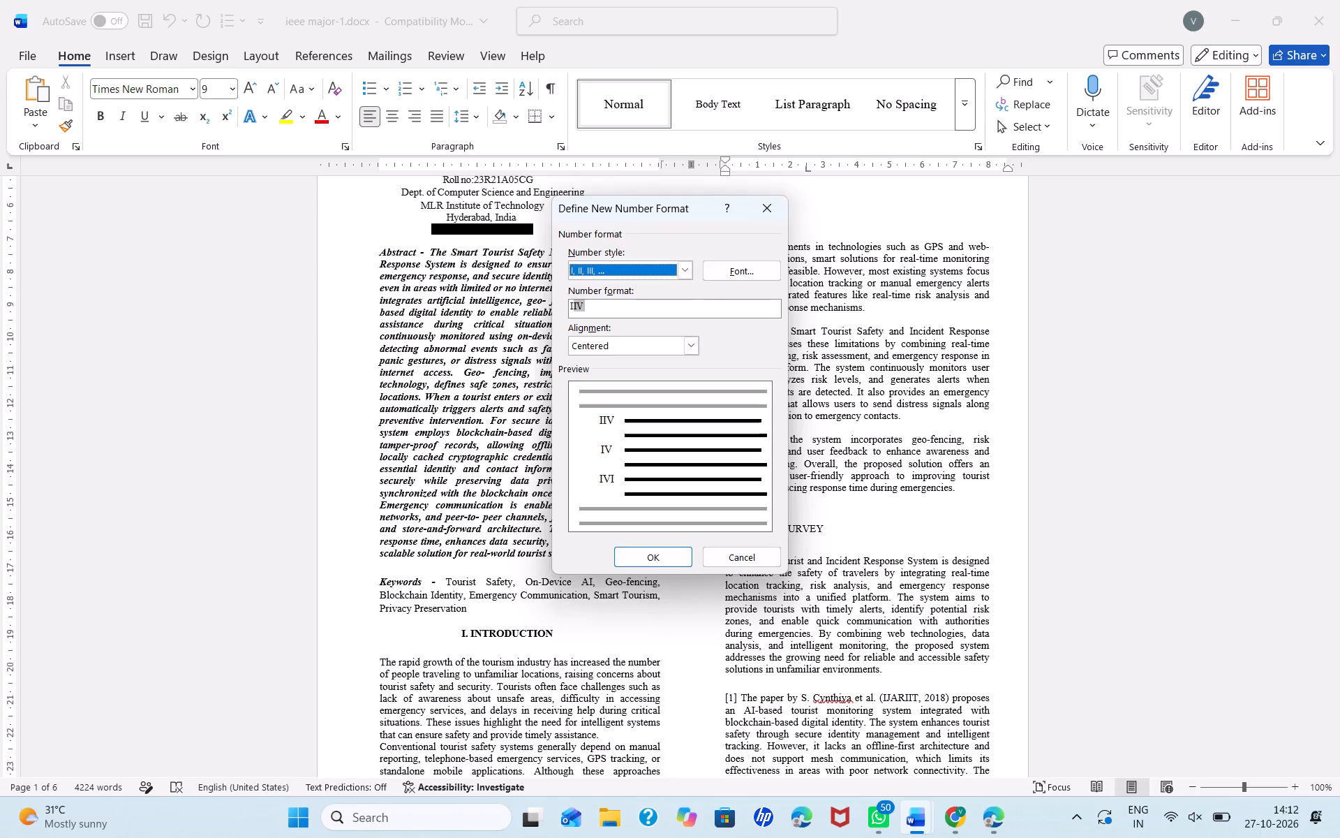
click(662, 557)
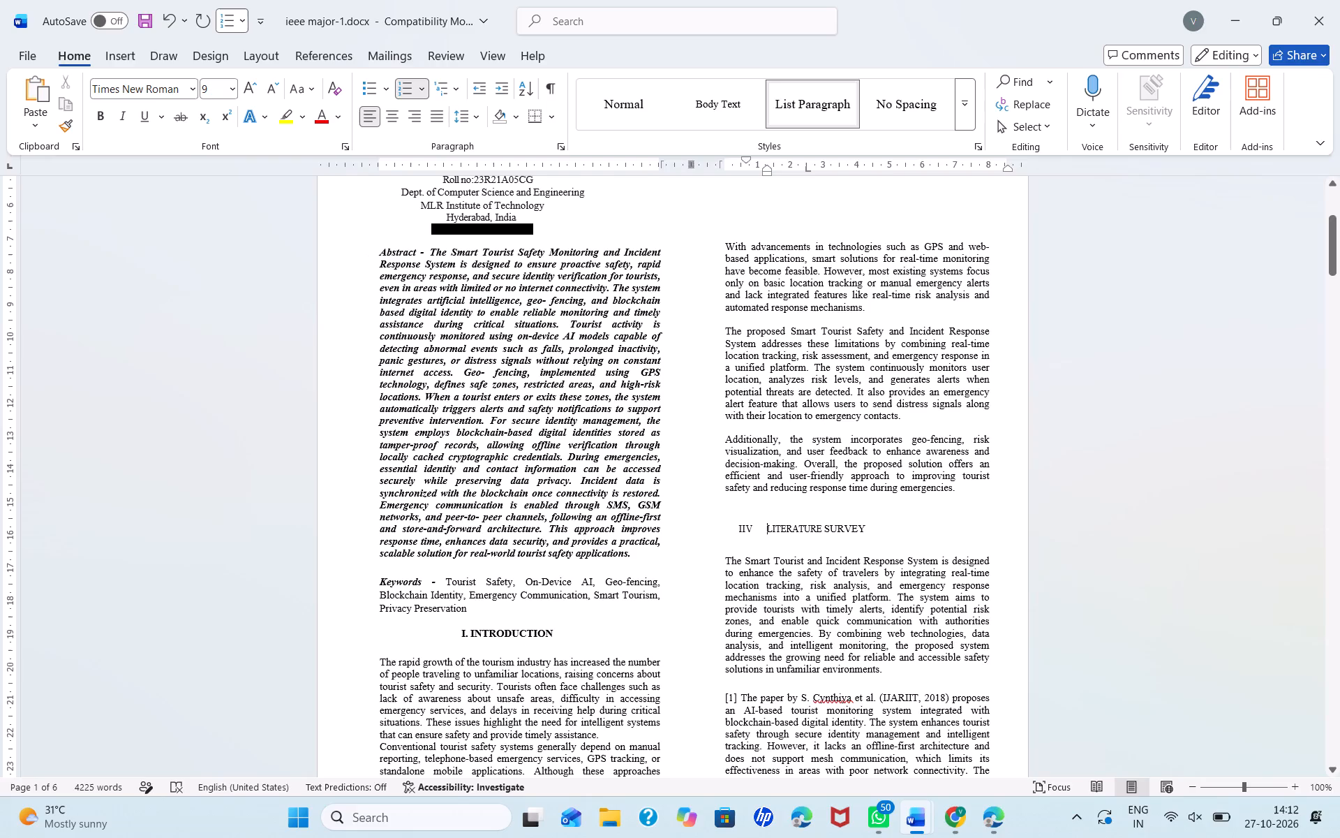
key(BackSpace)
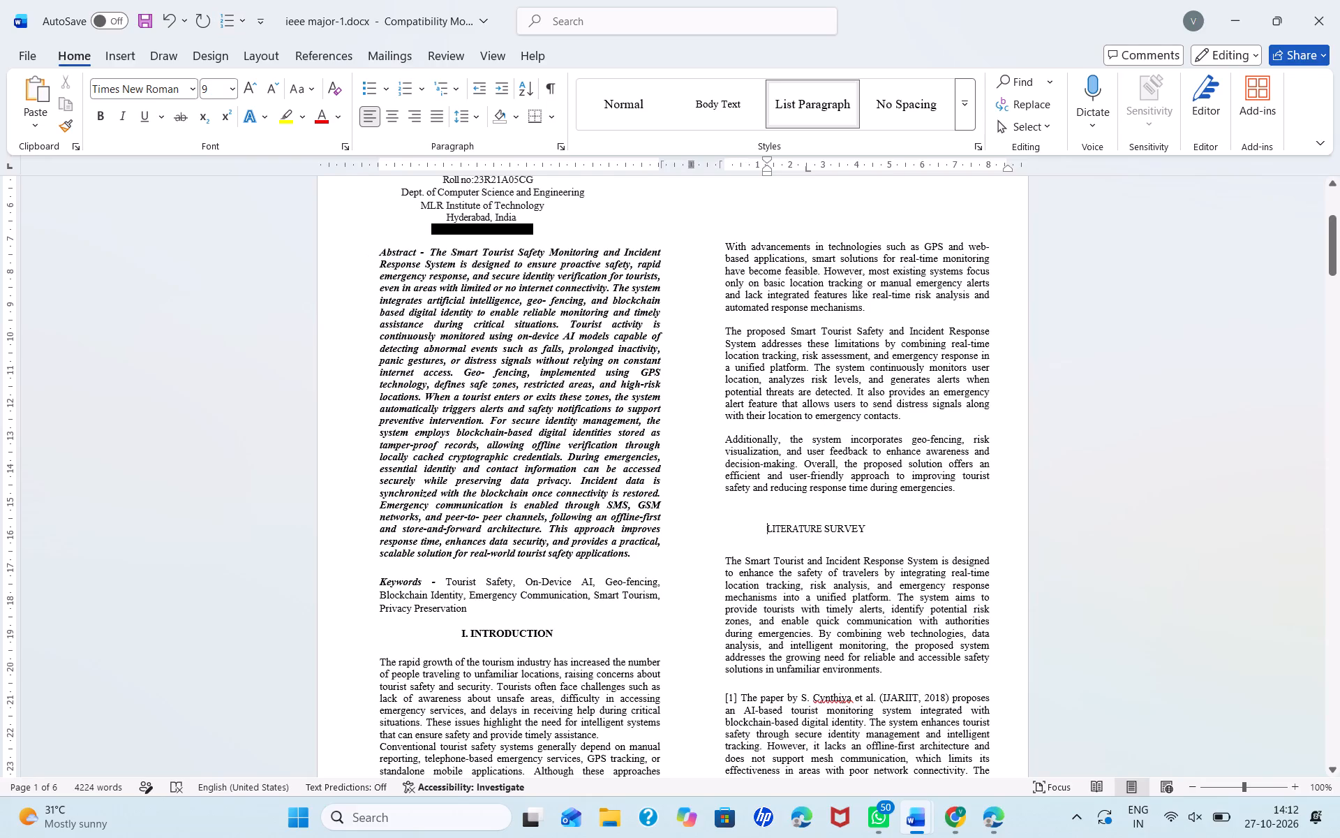
Insert the numeral II followed by two spaces before LITERATURE SURVEY as plain text.
text(II)
key(space)
key(space)
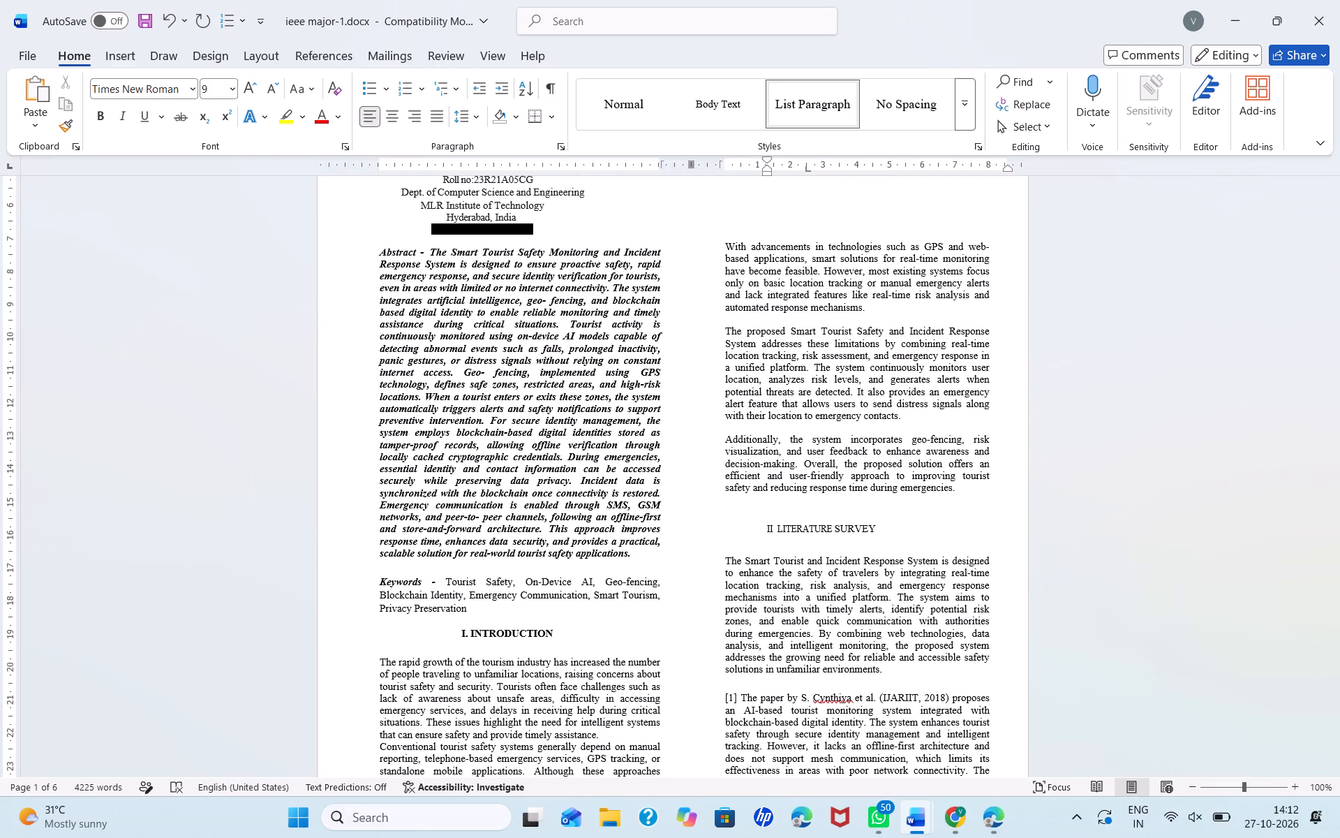
Make the whole II LITERATURE SURVEY heading bold.
drag(768, 522, 860, 529)
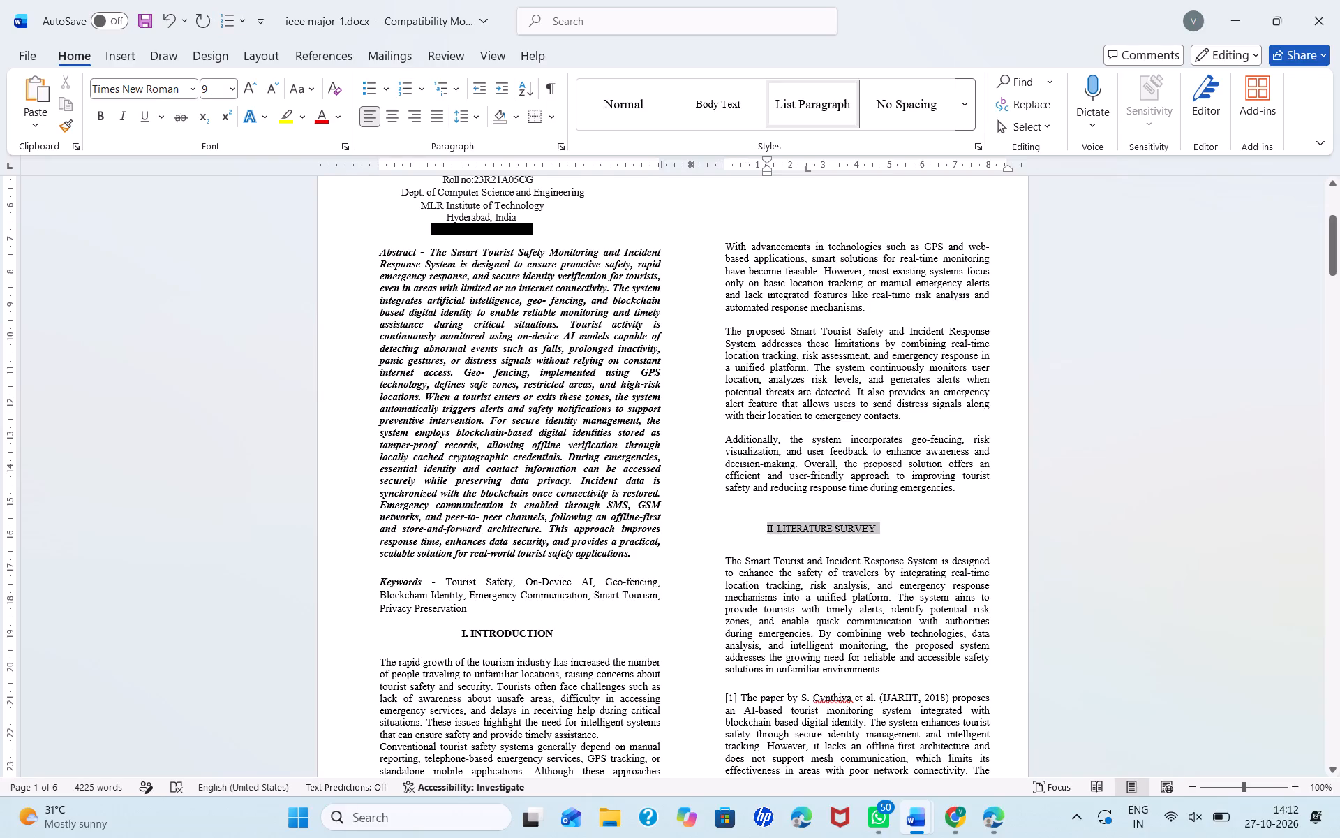
click(874, 501)
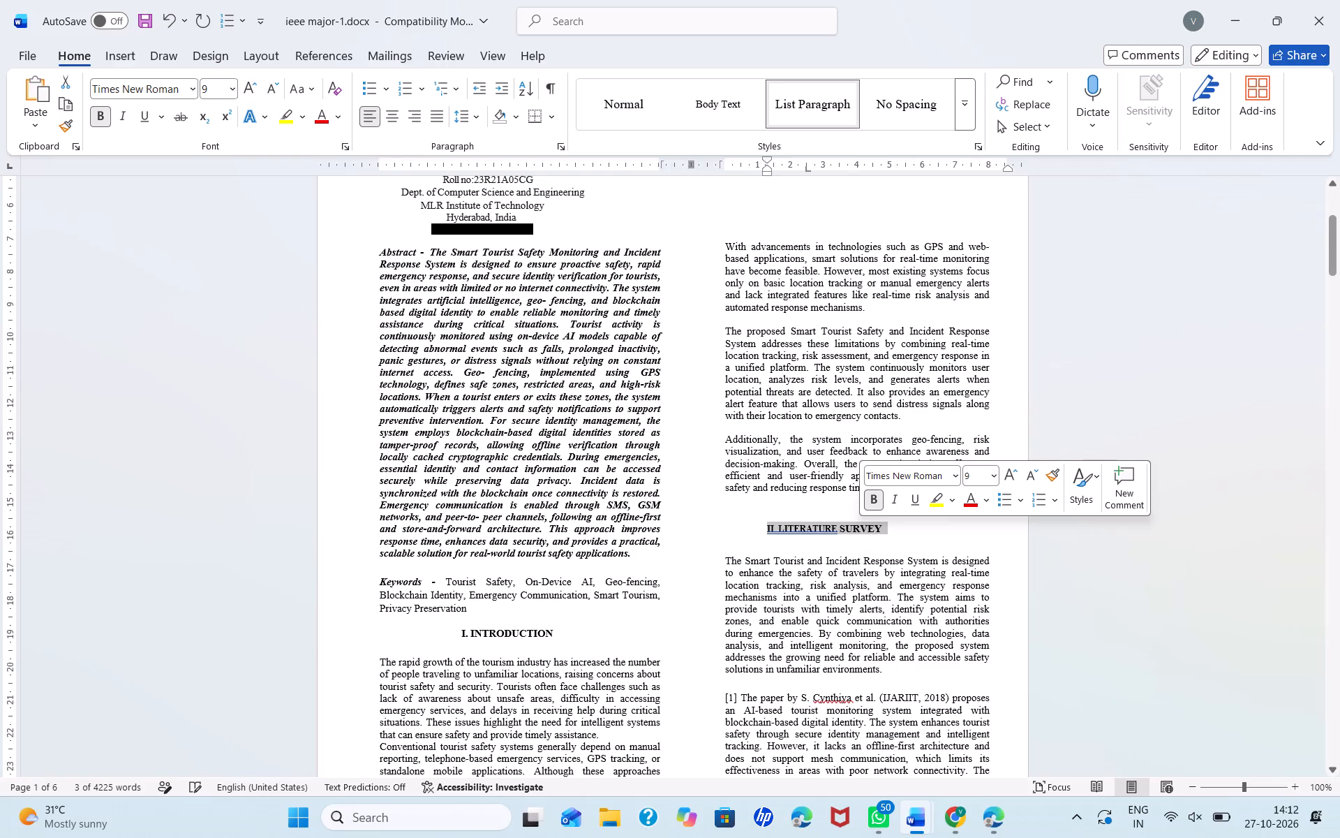
Replace the space directly after the numeral II in the LITERATURE SURVEY heading with a period and a space.
click(776, 527)
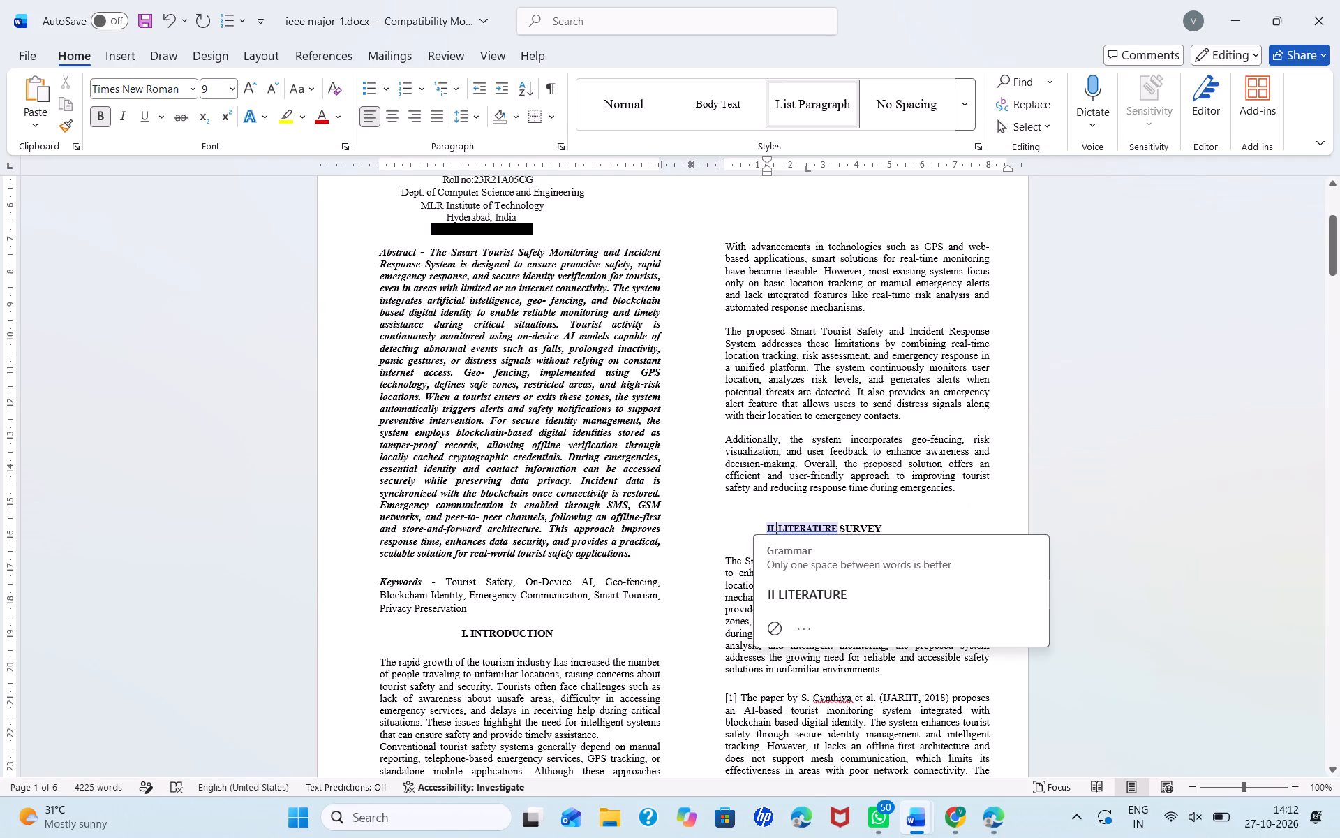
key(BackSpace)
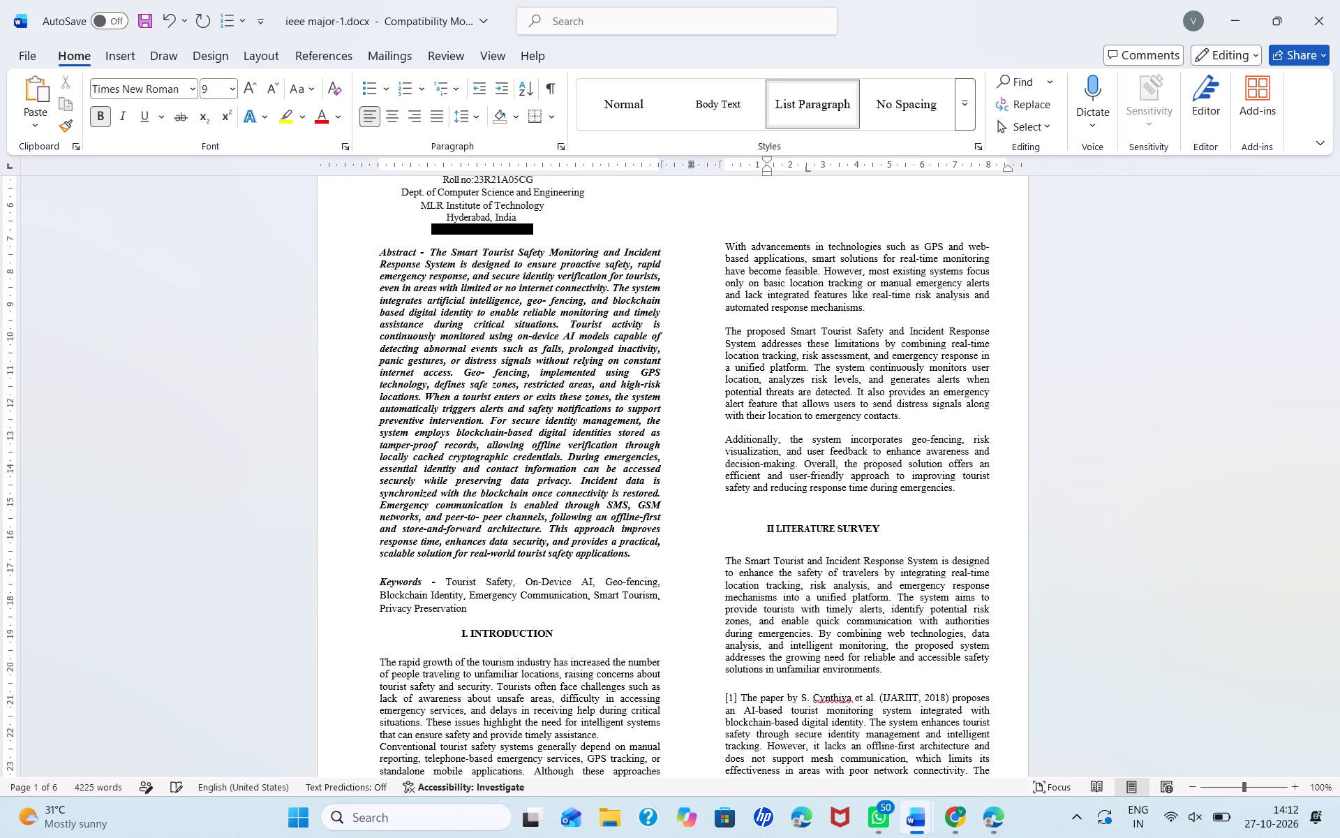
text(.)
key(space)
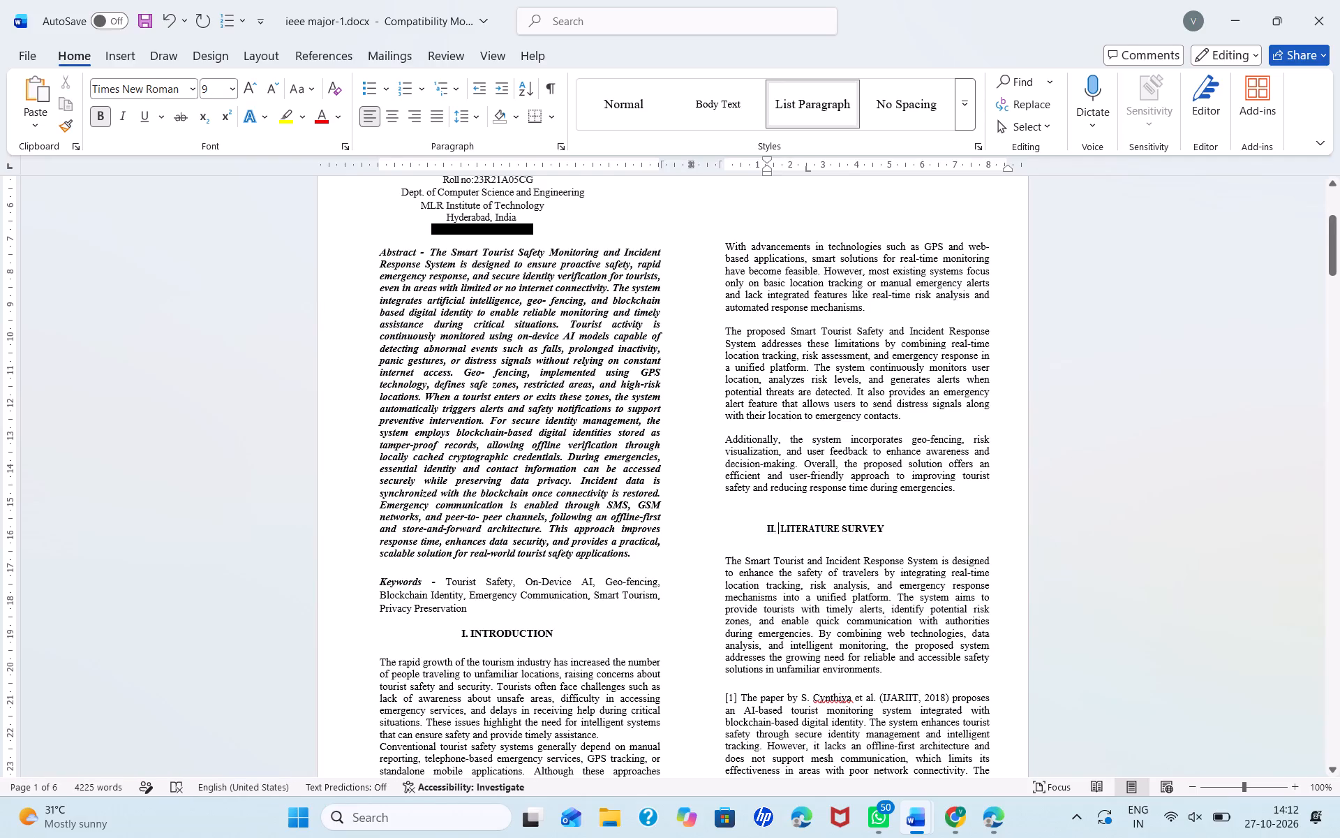
Make the III GAPS IDENTIFIED heading on page 2 bold.
scroll(985, 559, down, 4)
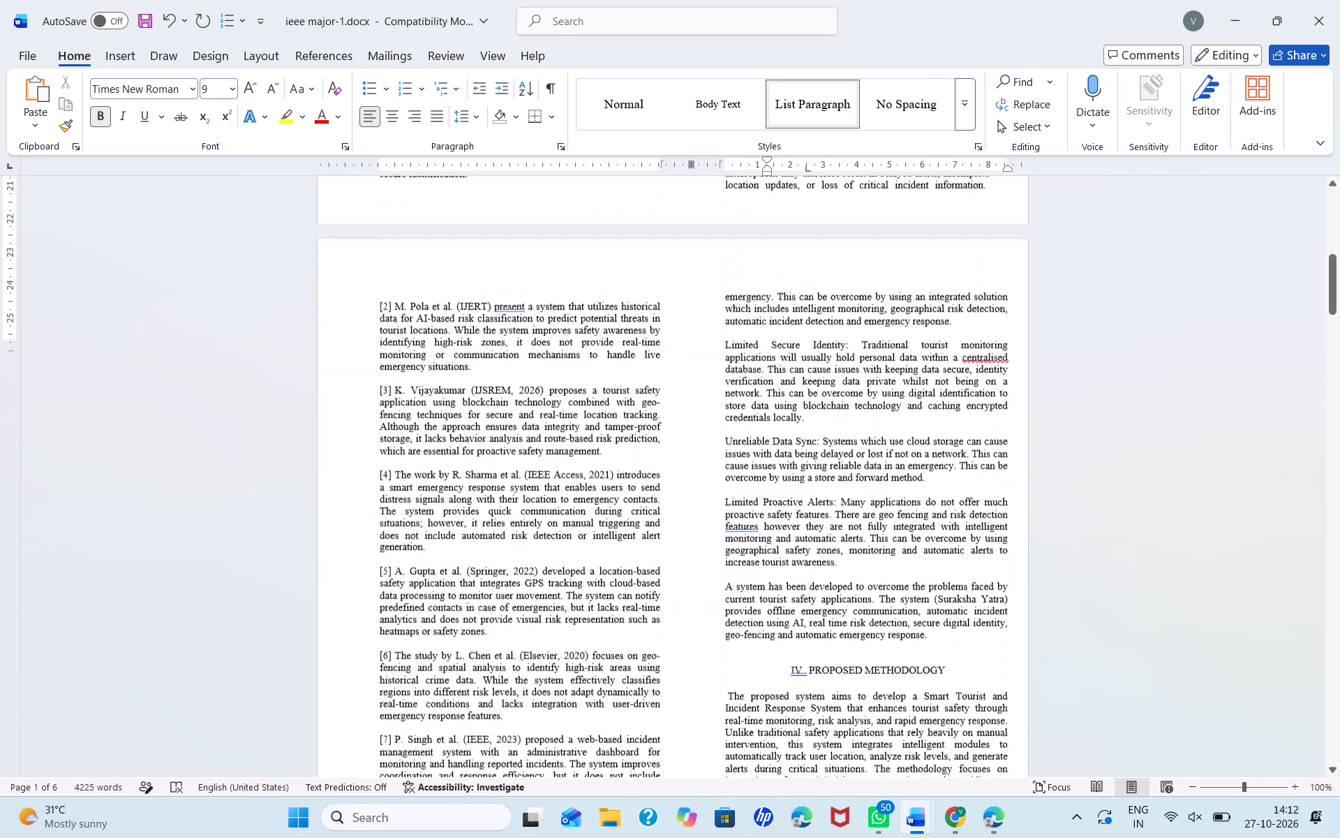
scroll(985, 559, down, 1)
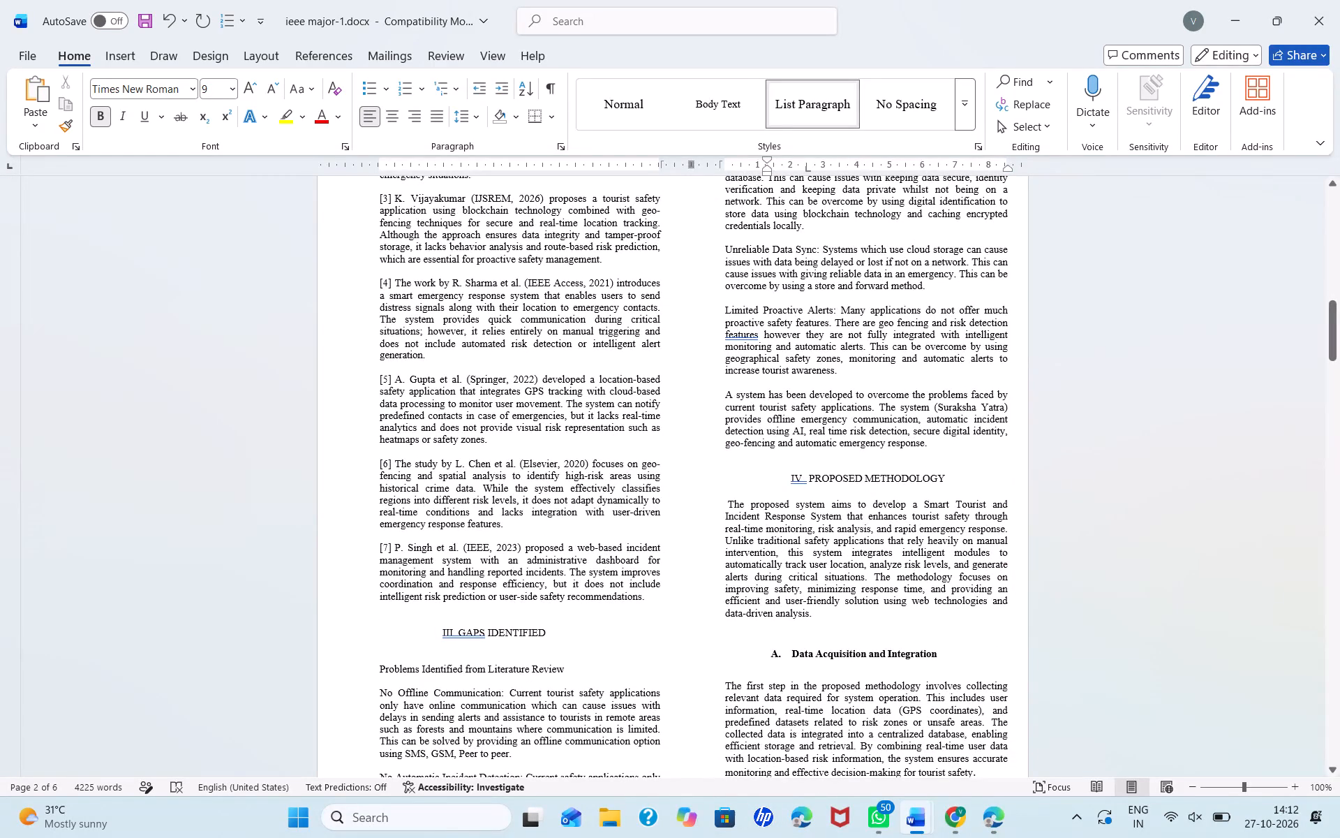
drag(435, 638, 543, 632)
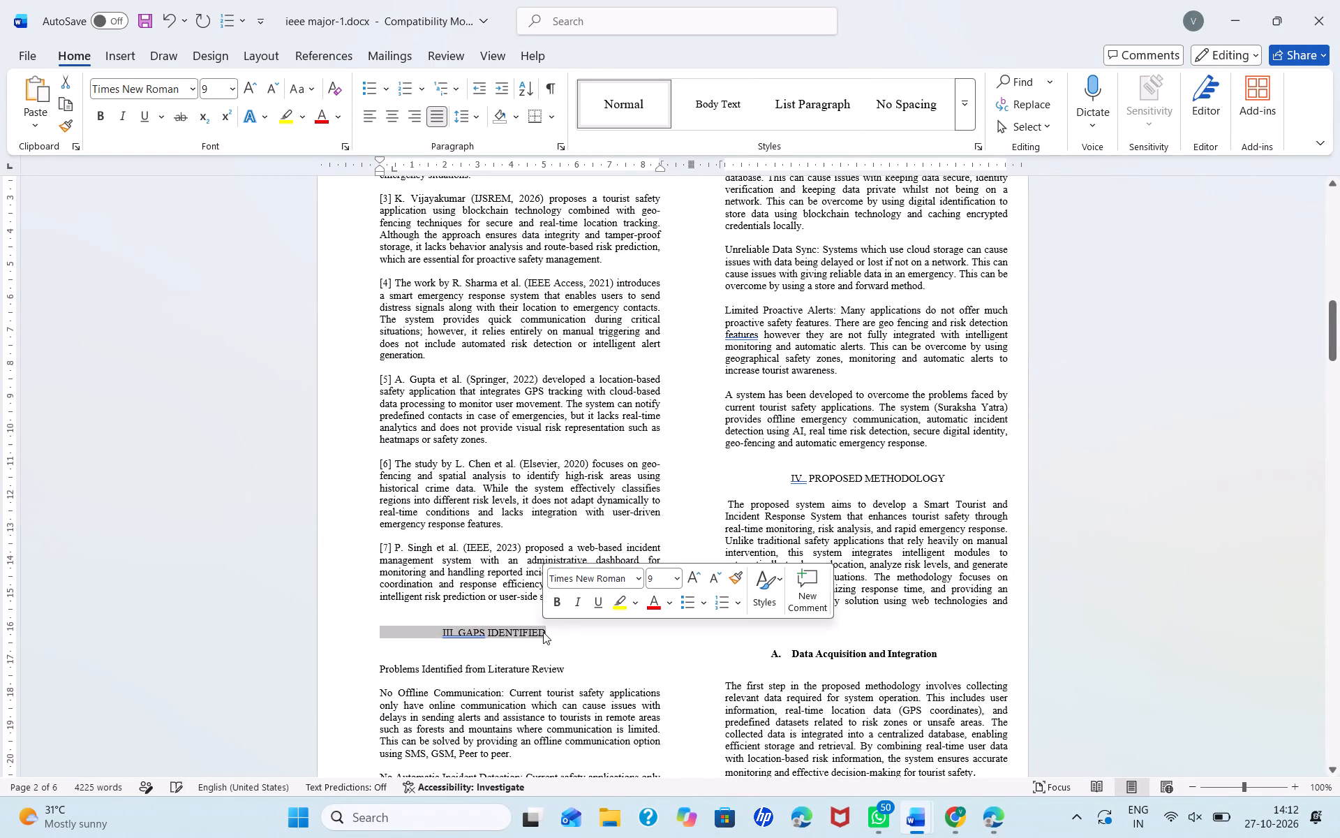
click(556, 605)
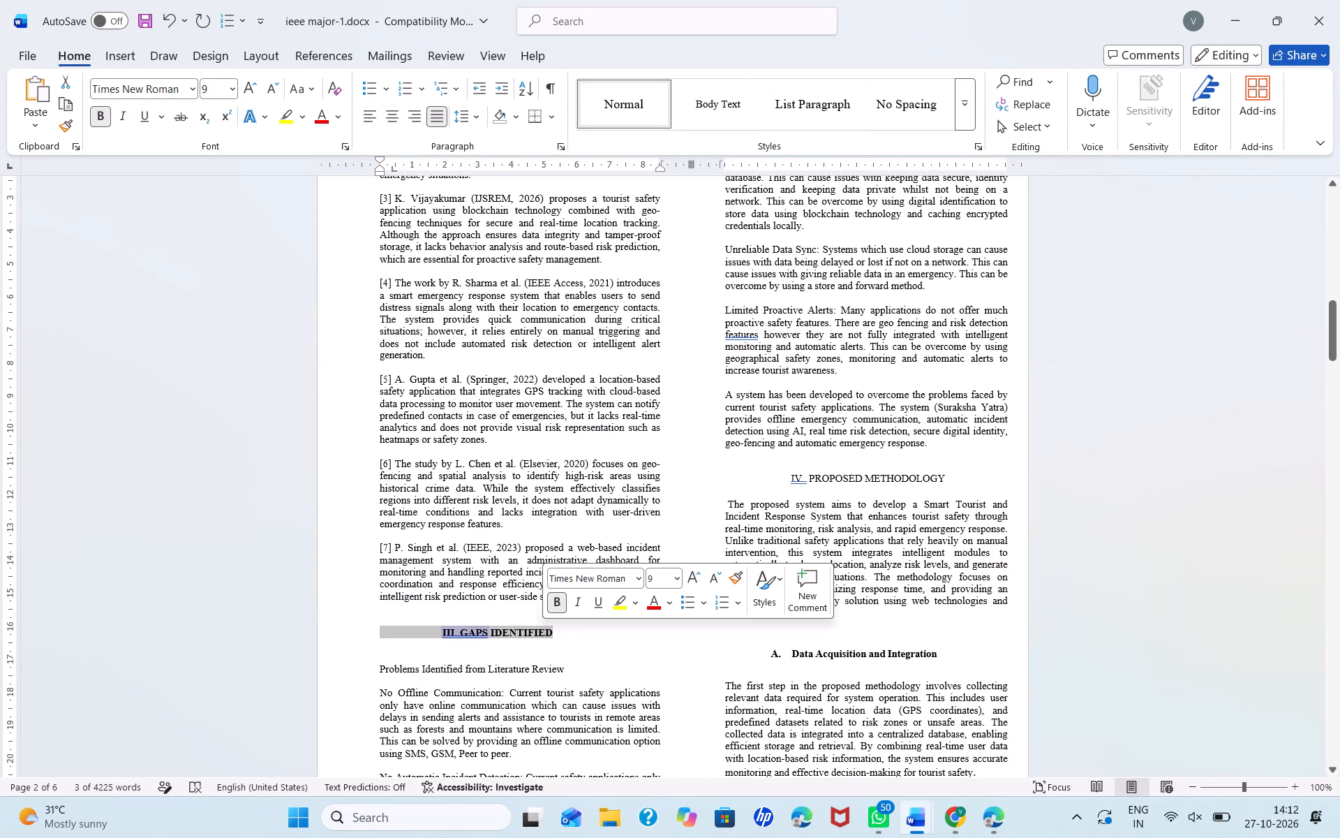
Add a period after the numeral III in the GAPS IDENTIFIED heading and remove the extra space following it.
click(454, 640)
click(455, 635)
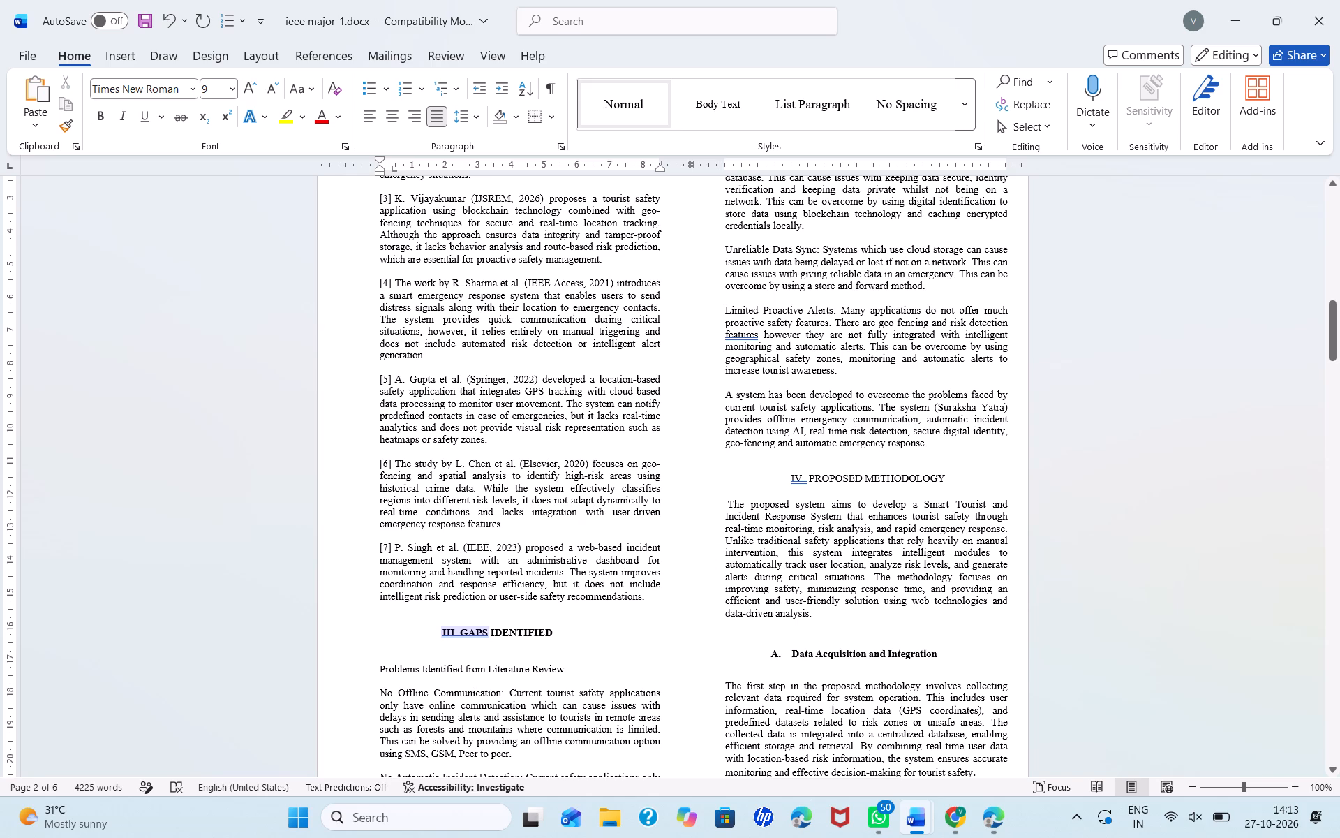
key(period)
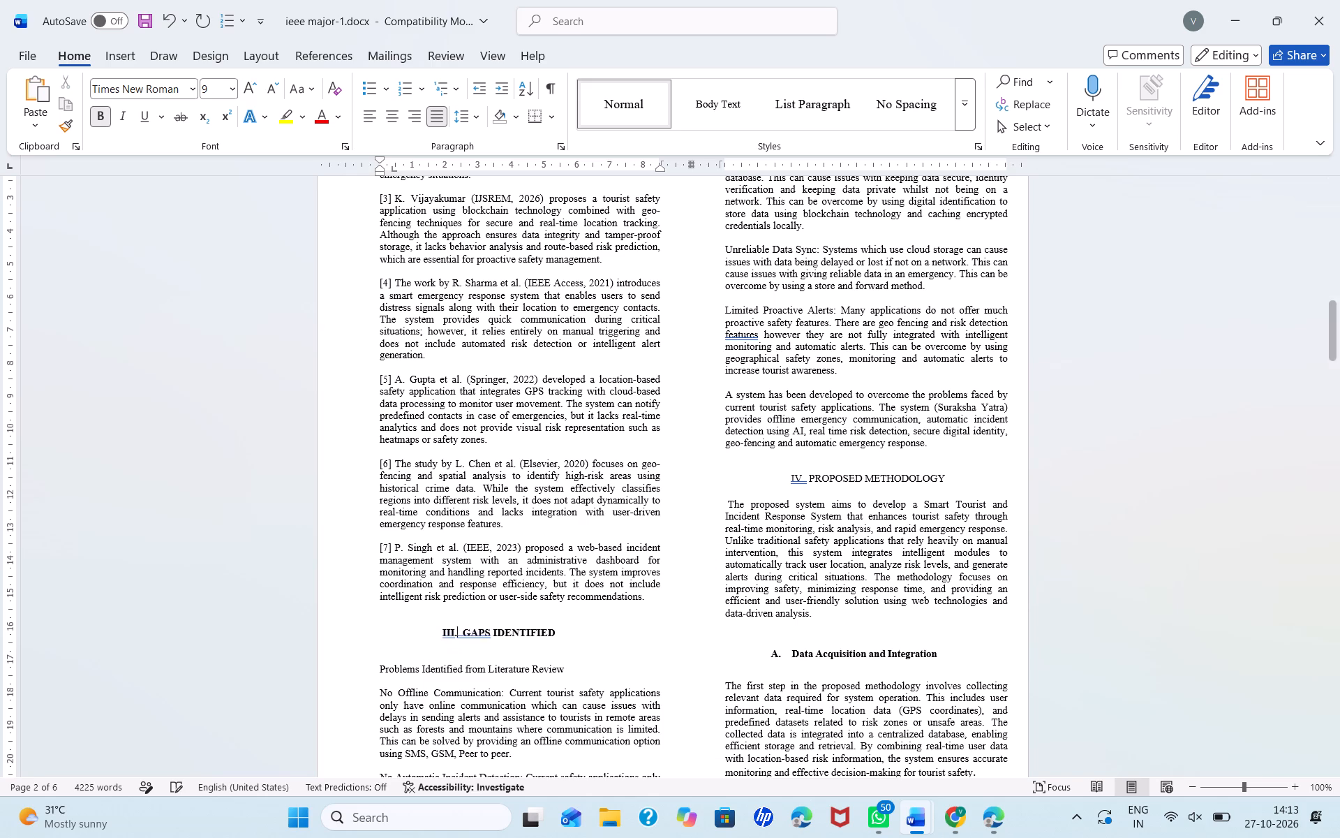
click(575, 618)
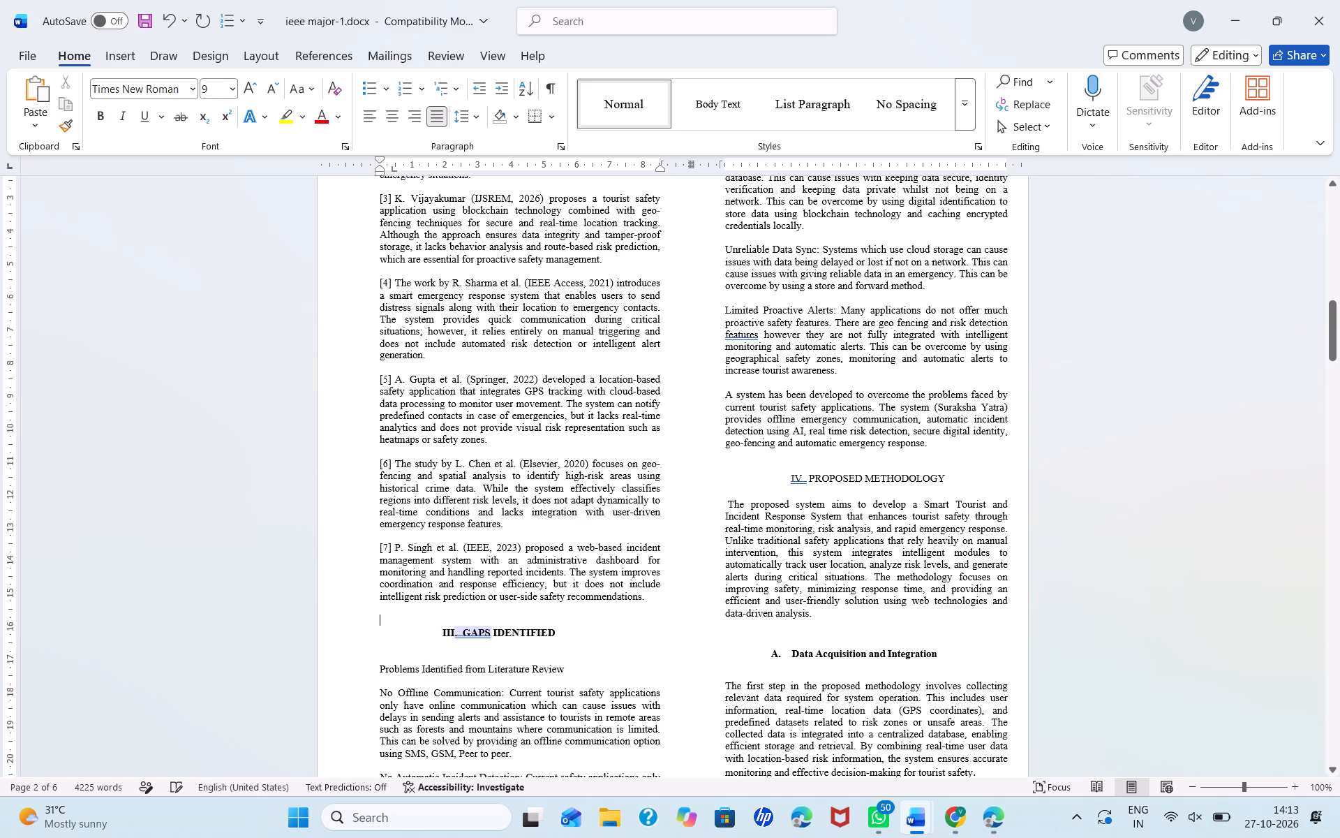
click(461, 633)
key(BackSpace)
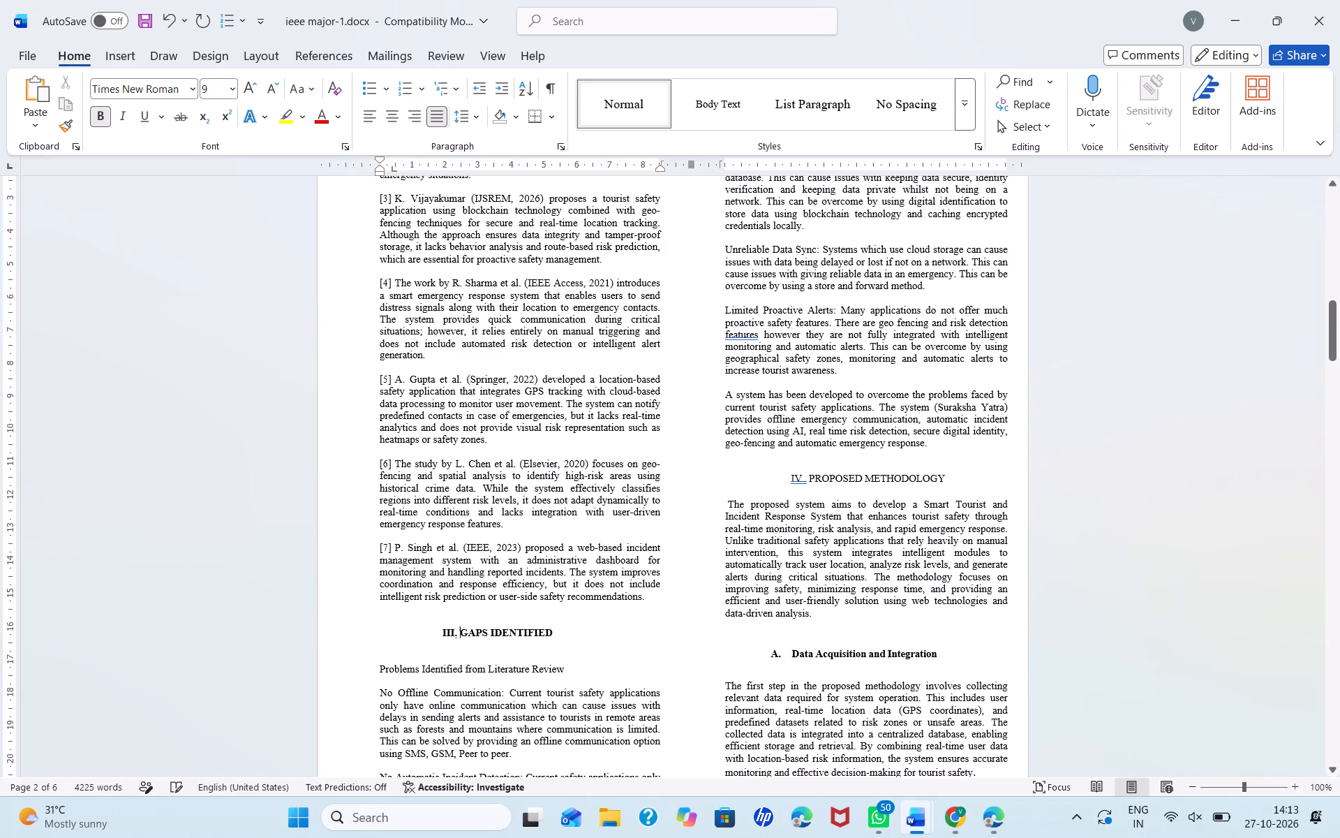
click(578, 640)
Remove the extra space between the numeral II. and LITERATURE SURVEY in the page 1 heading.
scroll(578, 640, up, 1)
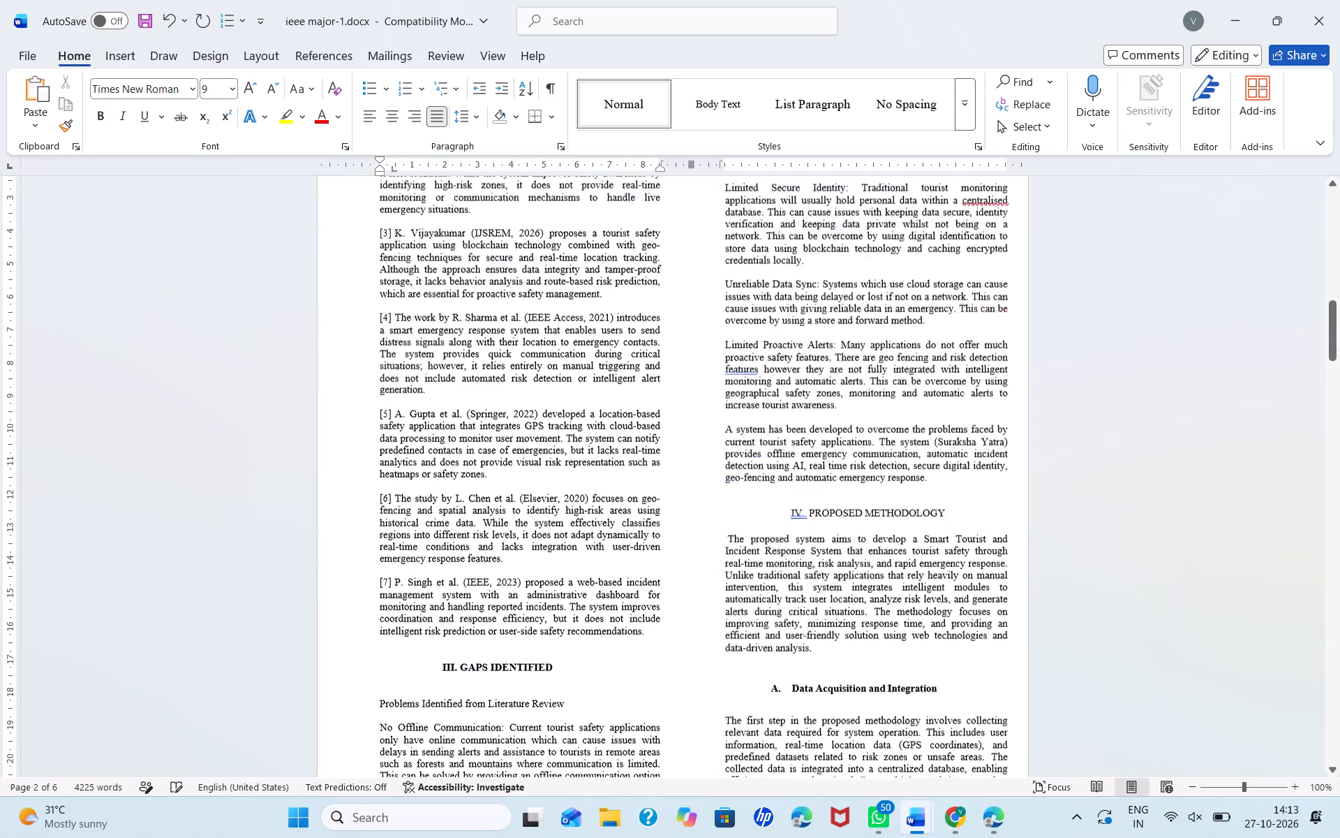
scroll(578, 640, up, 5)
scroll(578, 640, down, 2)
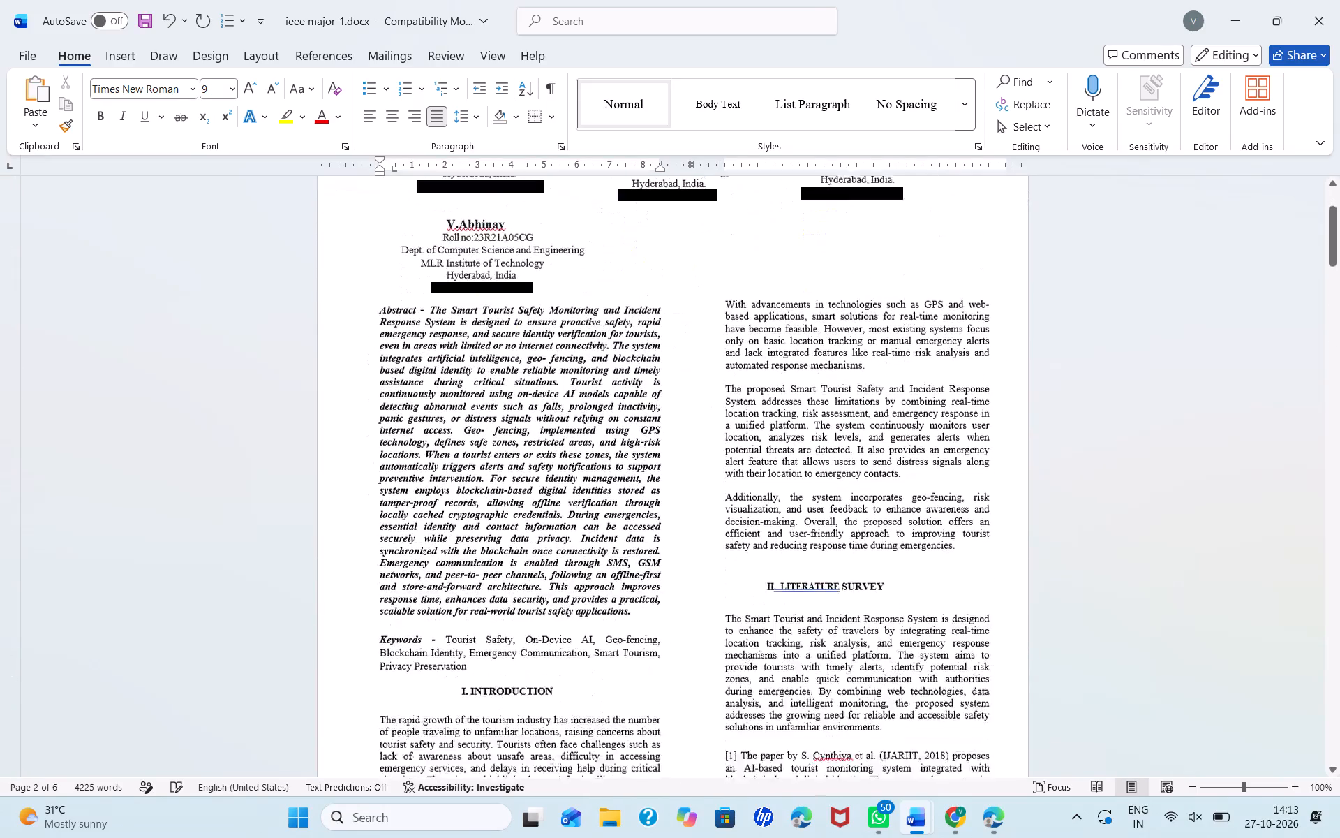
scroll(578, 640, down, 2)
scroll(578, 640, up, 1)
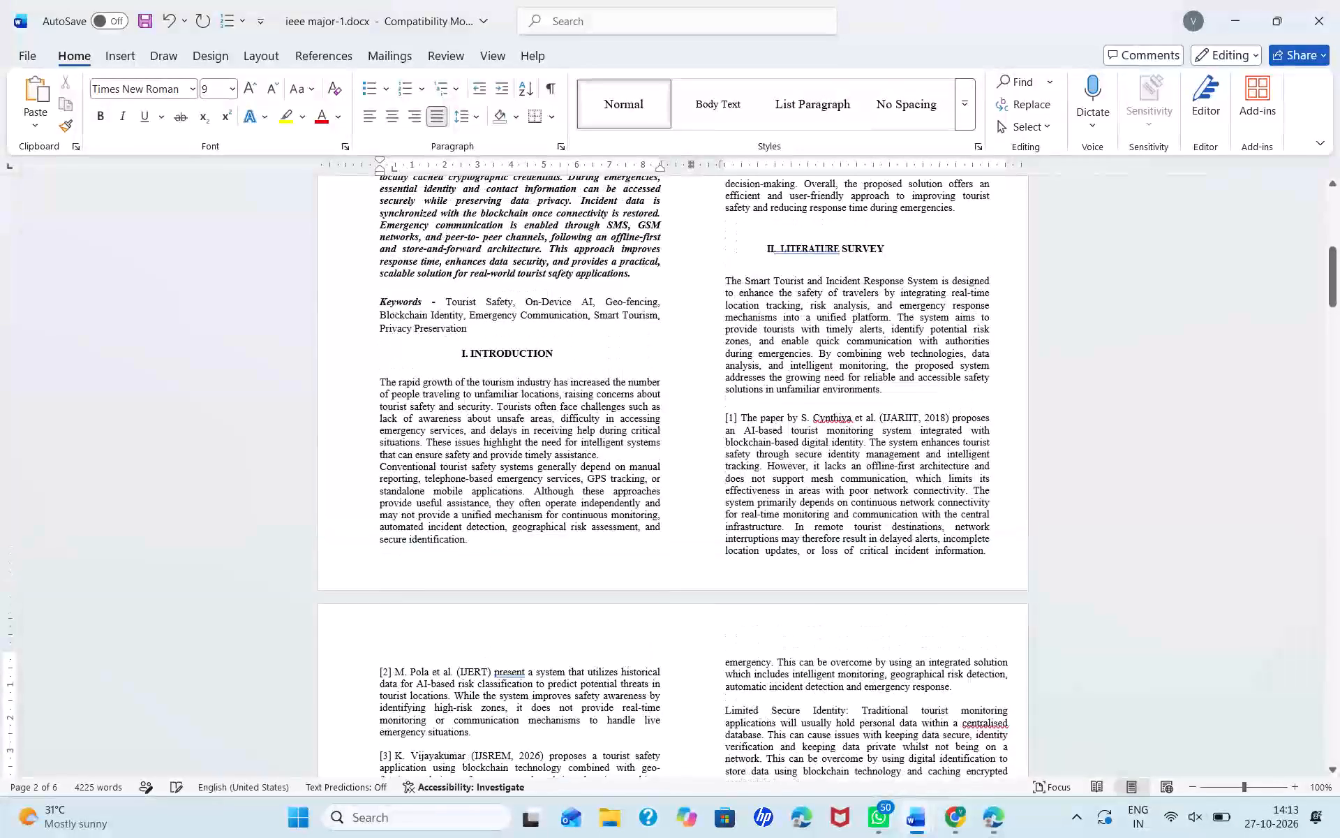
click(781, 295)
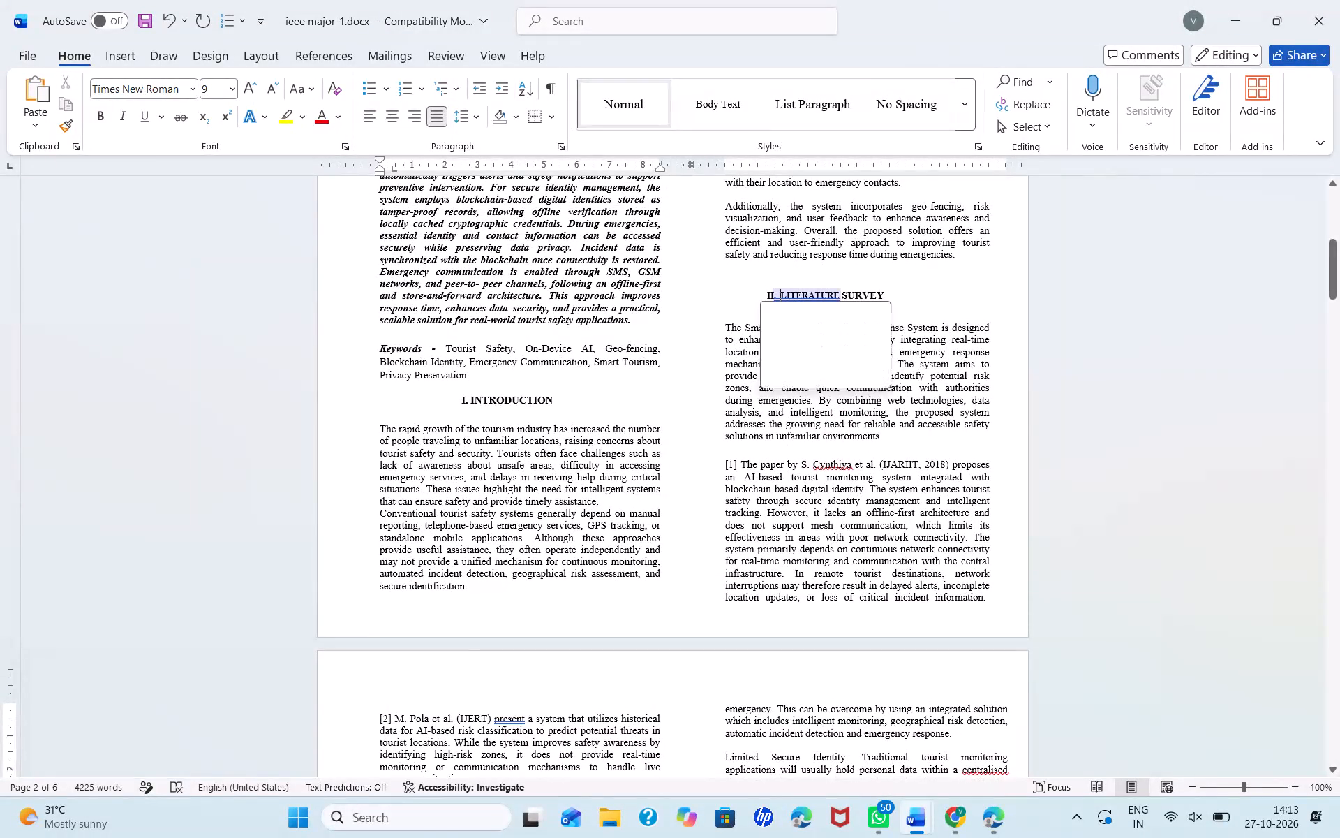
key(BackSpace)
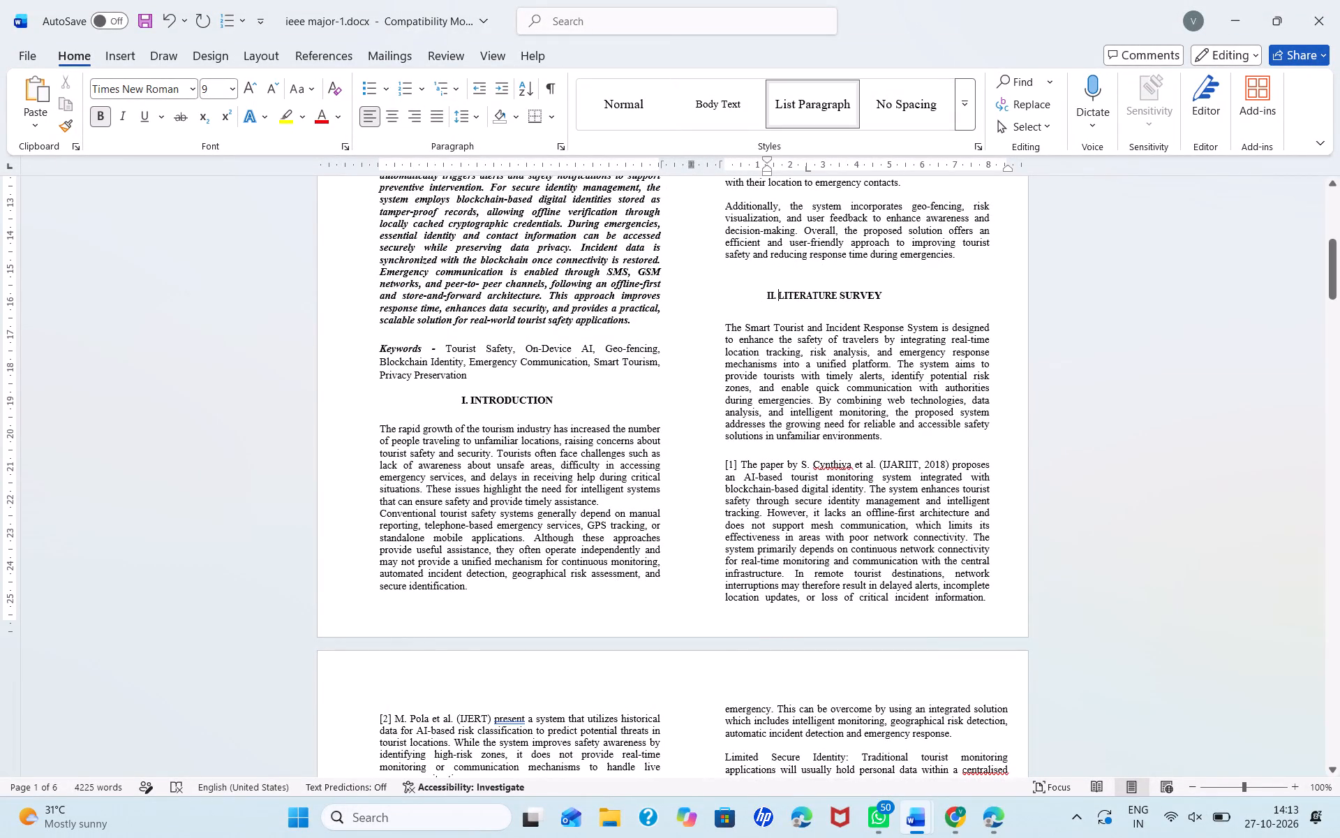
Shift the II. LITERATURE SURVEY heading toward the middle of its column by inserting nine spaces before the numeral.
click(759, 290)
key(space)
key(space)
key(space)
key(space)
key(space)
key(space)
key(space)
key(space)
key(space)
key(space)
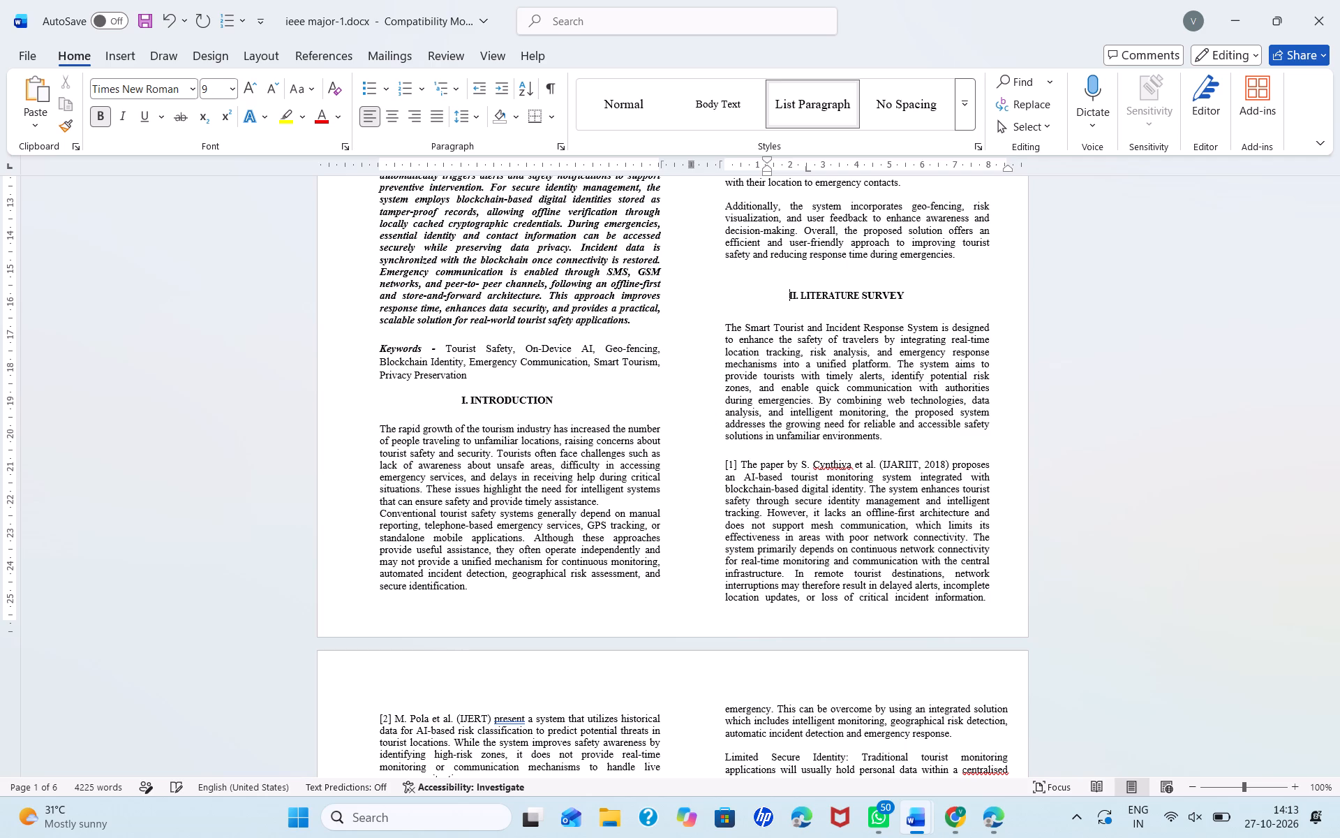
key(BackSpace)
Apply the grammar suggestion that removes the space before the period in the IV heading, PROPOSED METHODOLOGY.
scroll(759, 290, down, 3)
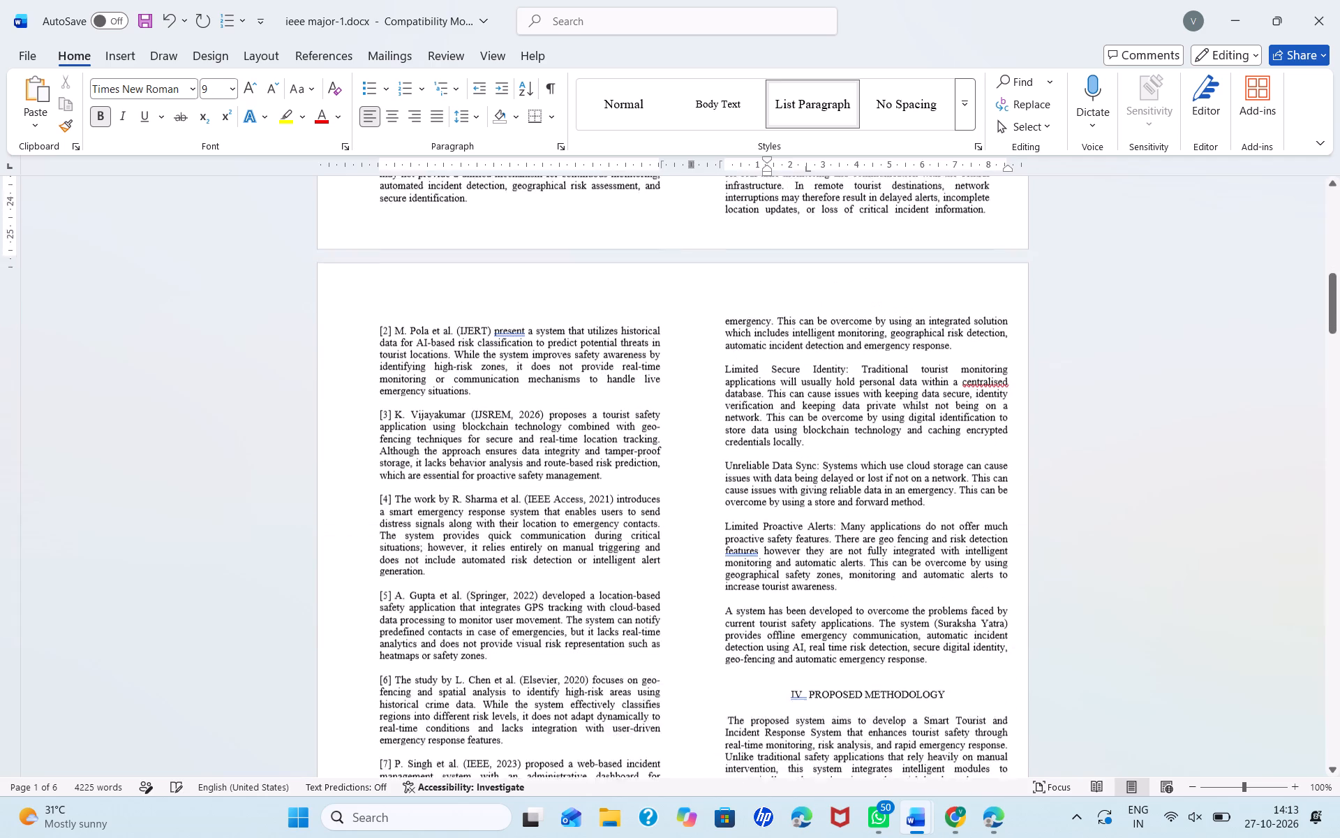
scroll(759, 290, down, 1)
scroll(759, 290, up, 2)
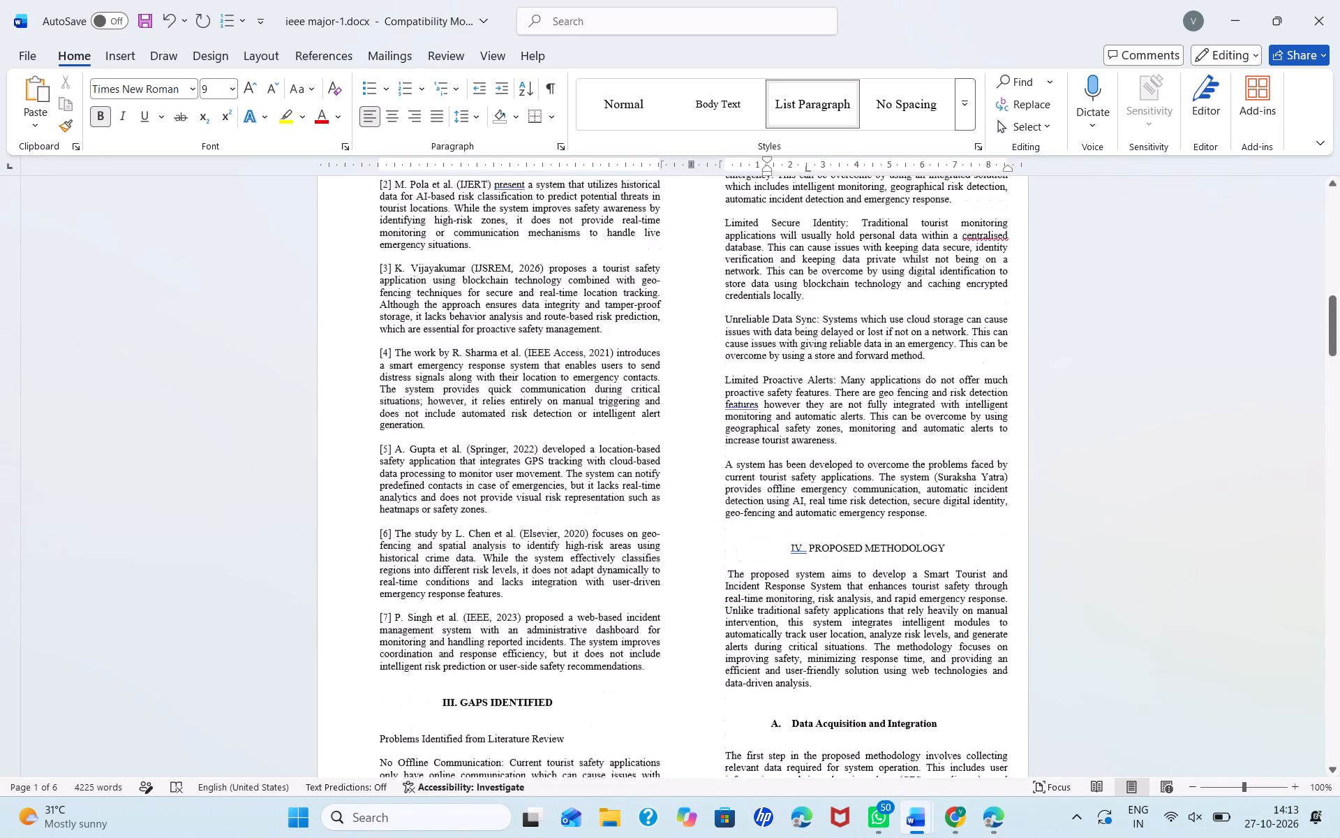
scroll(759, 290, up, 1)
scroll(759, 290, down, 1)
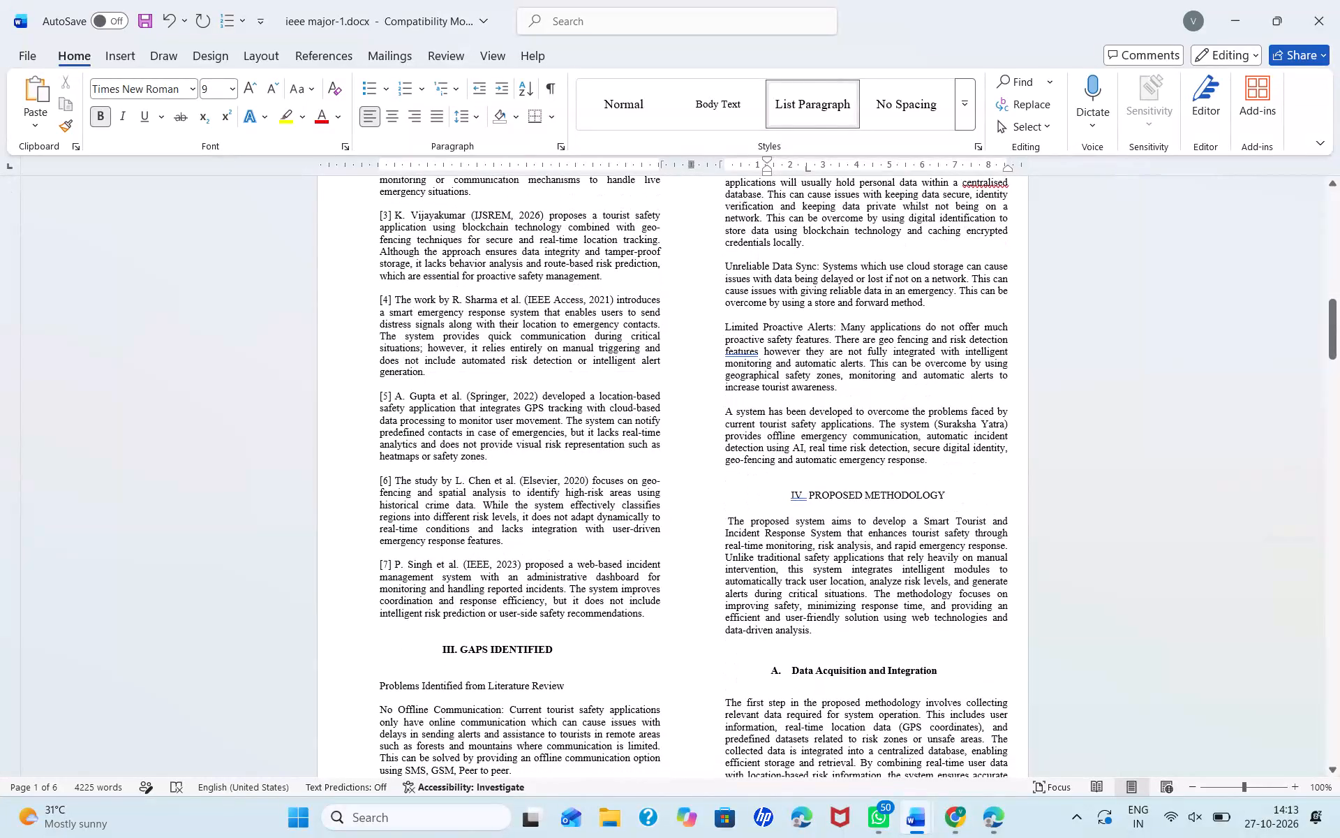
click(803, 490)
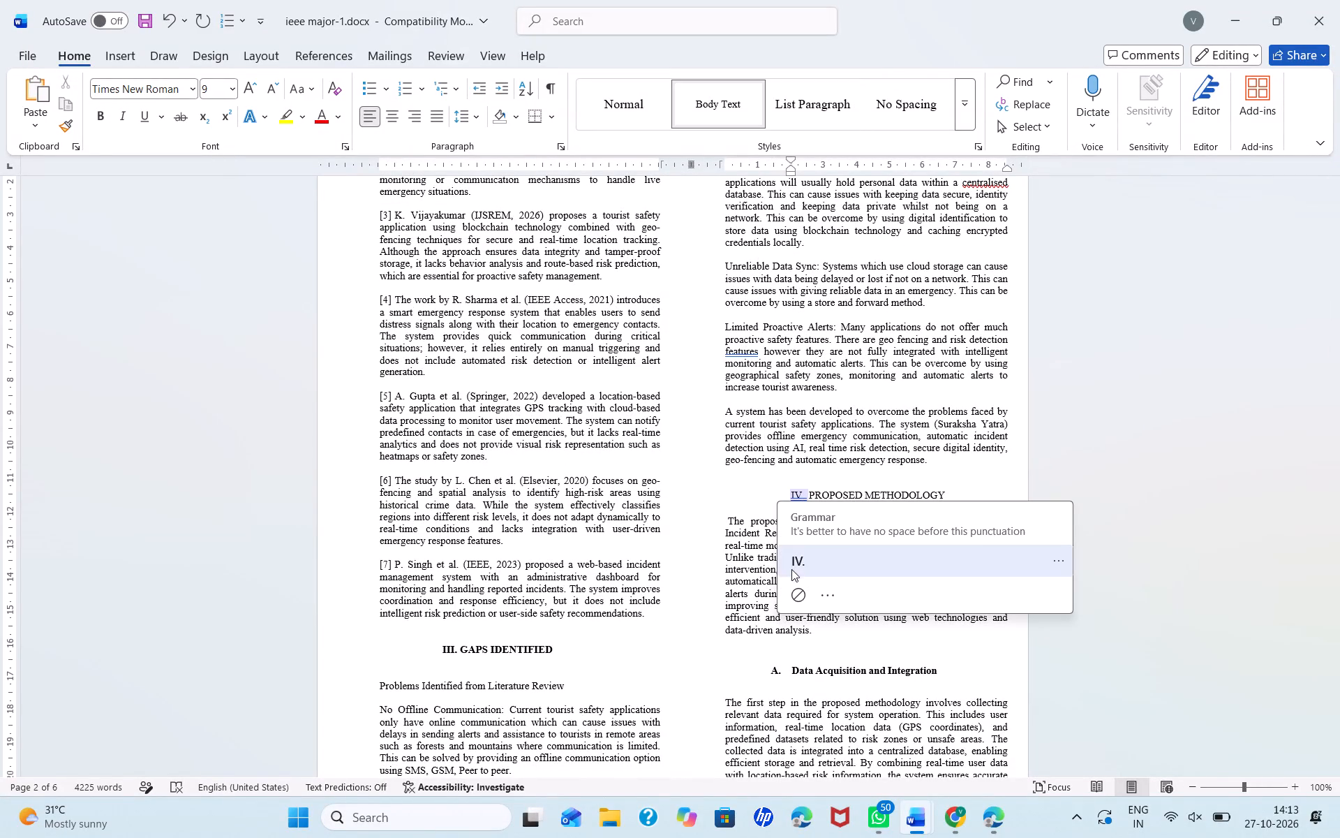
click(792, 568)
Make the whole IV. PROPOSED METHODOLOGY heading bold.
drag(950, 496, 795, 493)
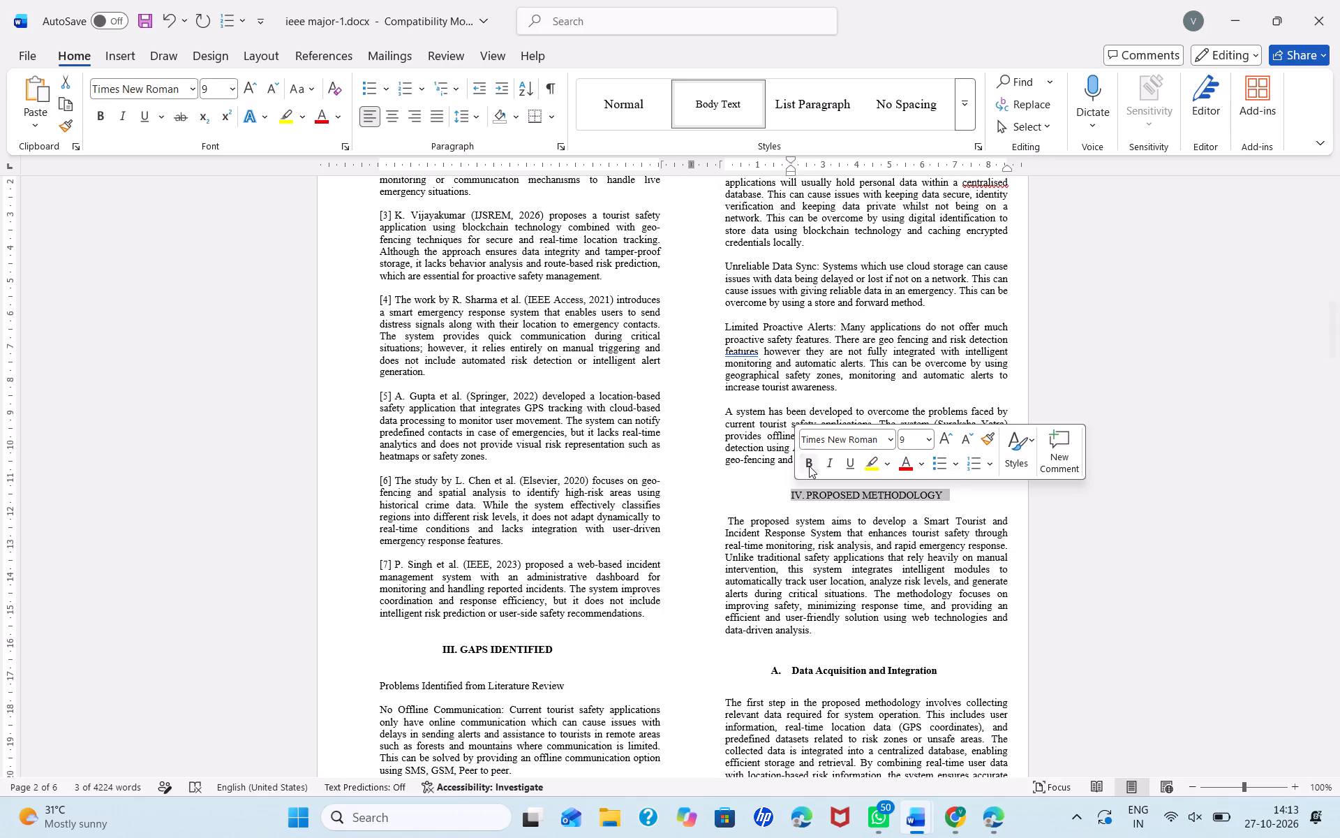
click(809, 466)
click(667, 656)
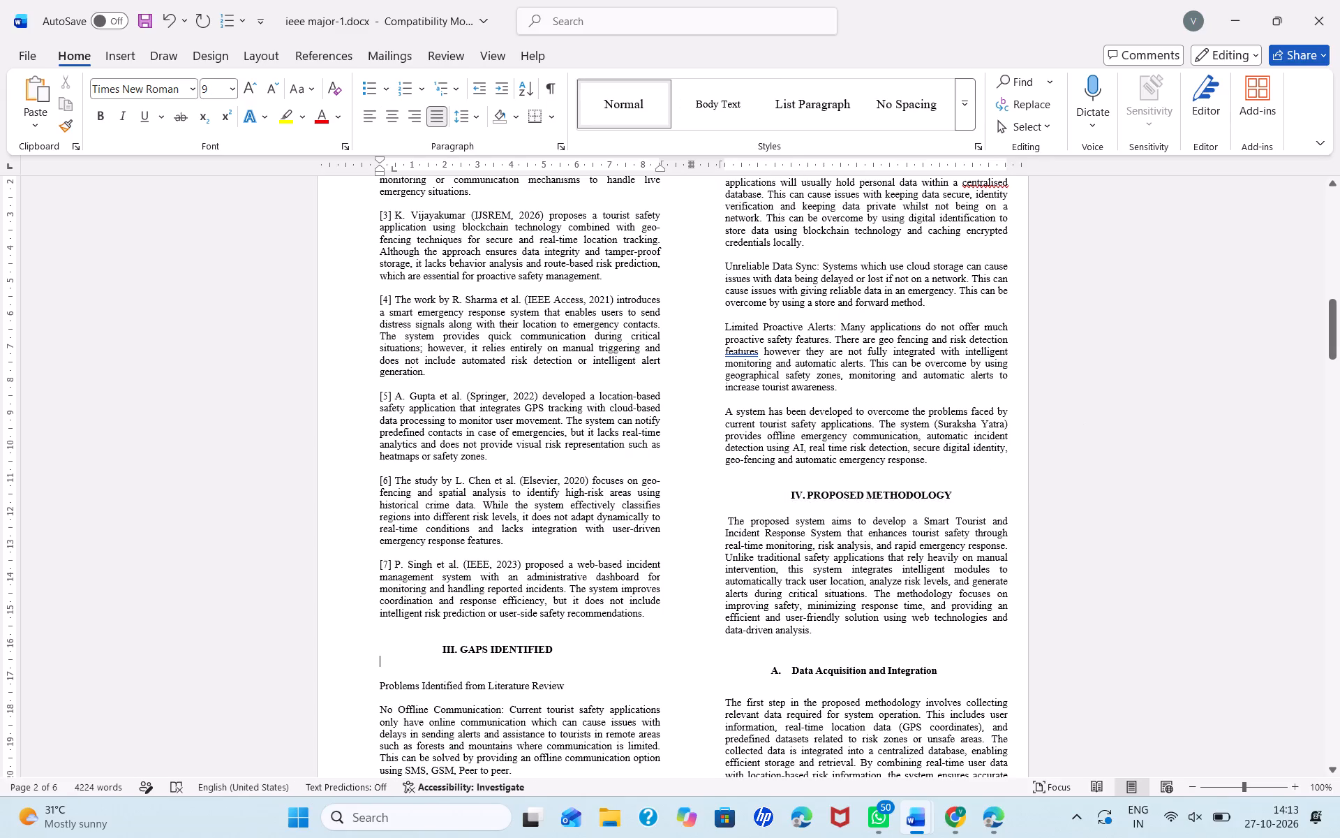
Add a period after the numeral V in the SYSTEM ARCHITECTURE heading on page 3 and remove the extra space following it.
scroll(667, 656, up, 4)
scroll(667, 656, down, 3)
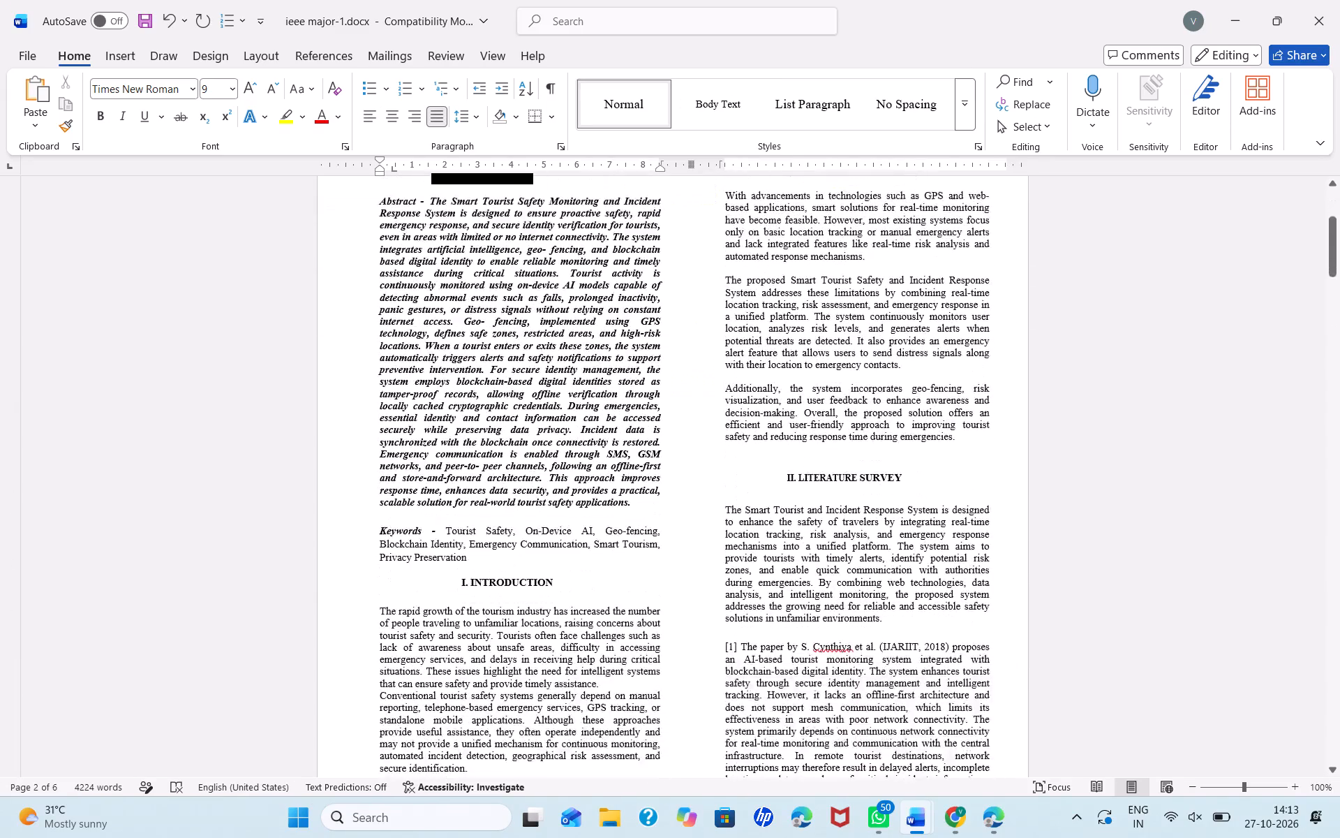
scroll(667, 656, down, 4)
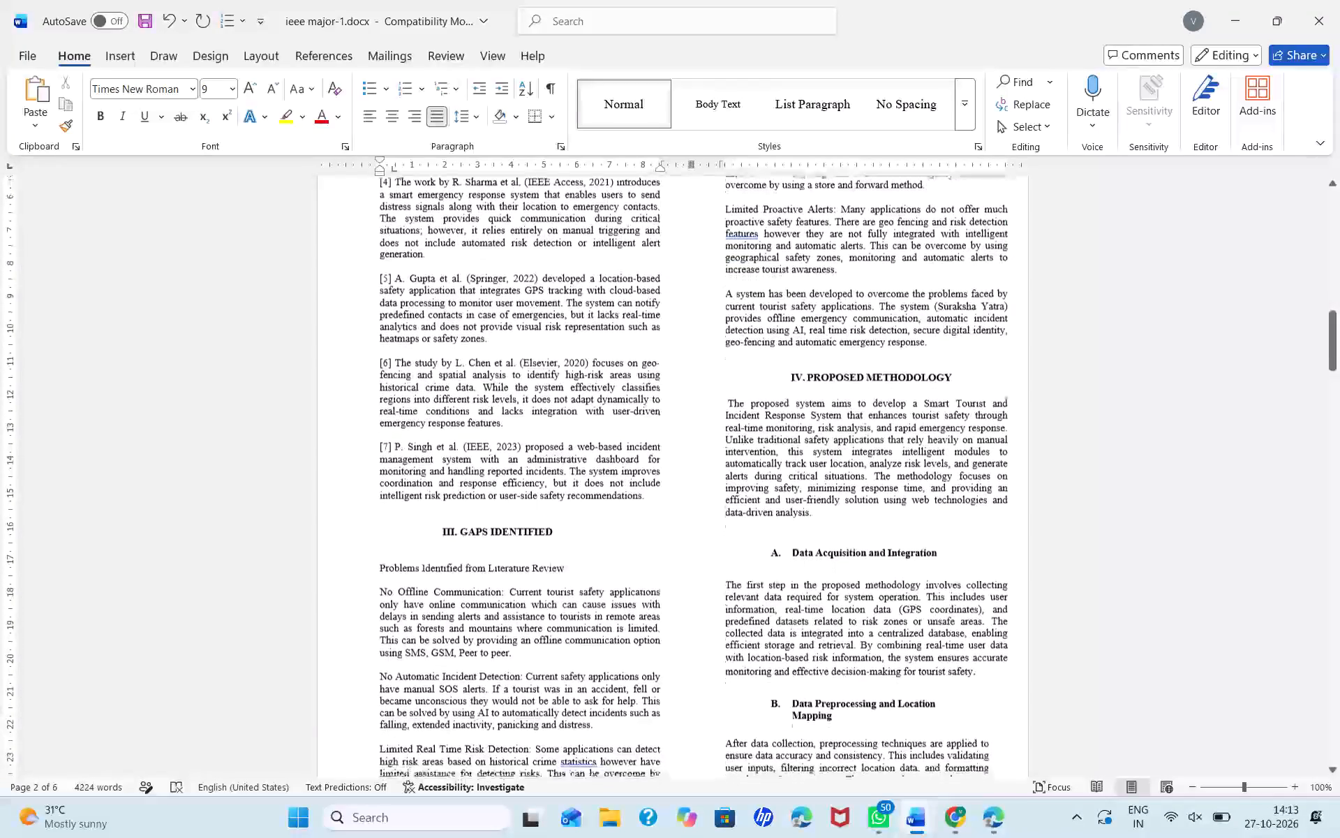
scroll(667, 656, down, 4)
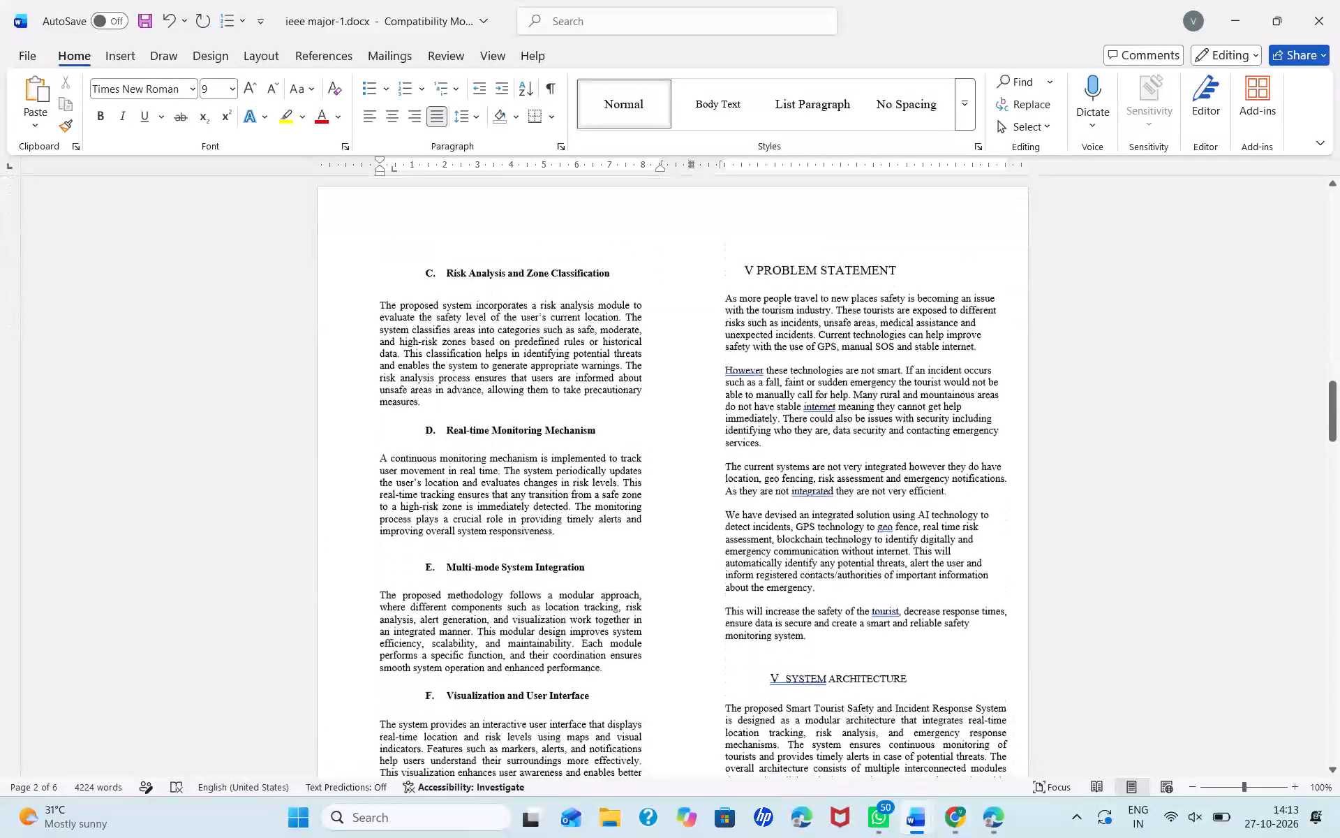
scroll(667, 656, down, 4)
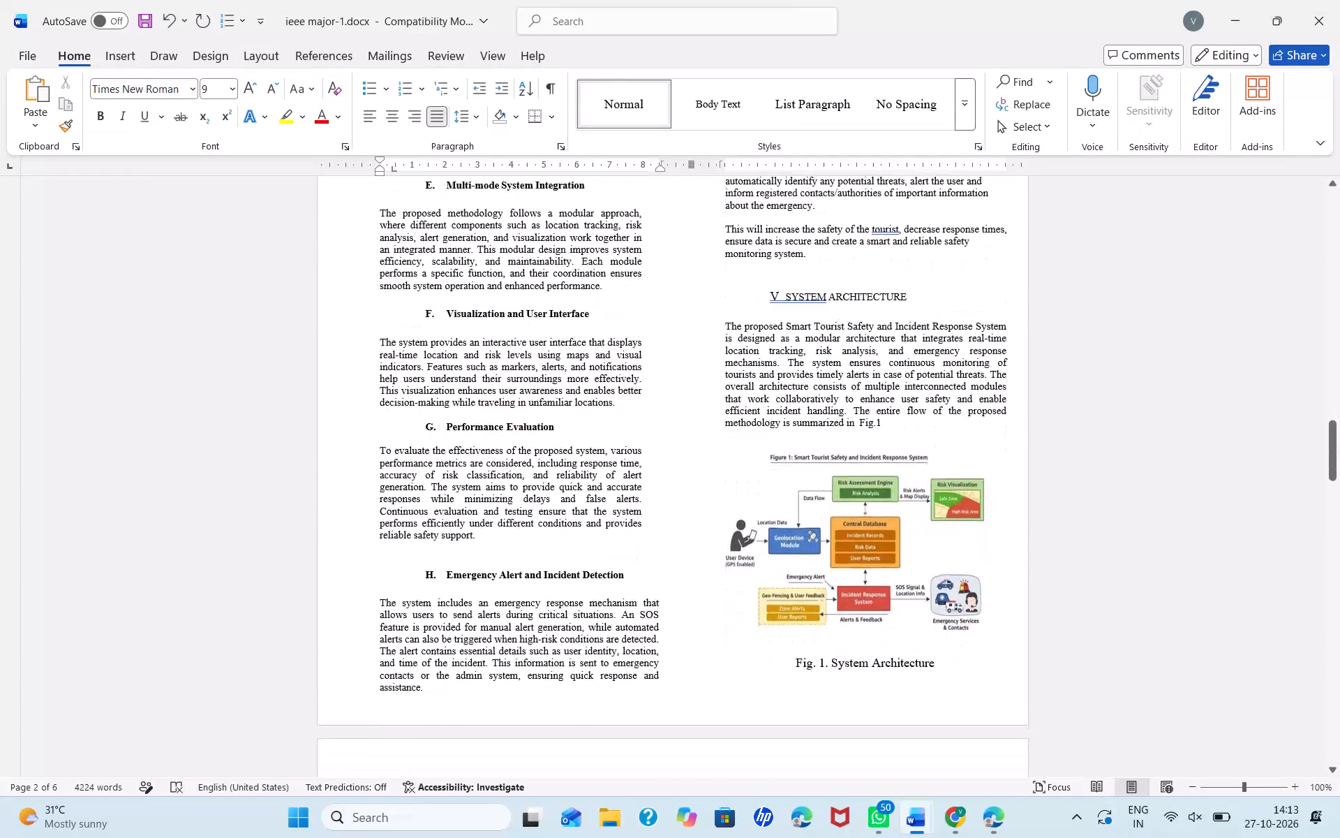
scroll(667, 656, down, 1)
scroll(667, 656, up, 5)
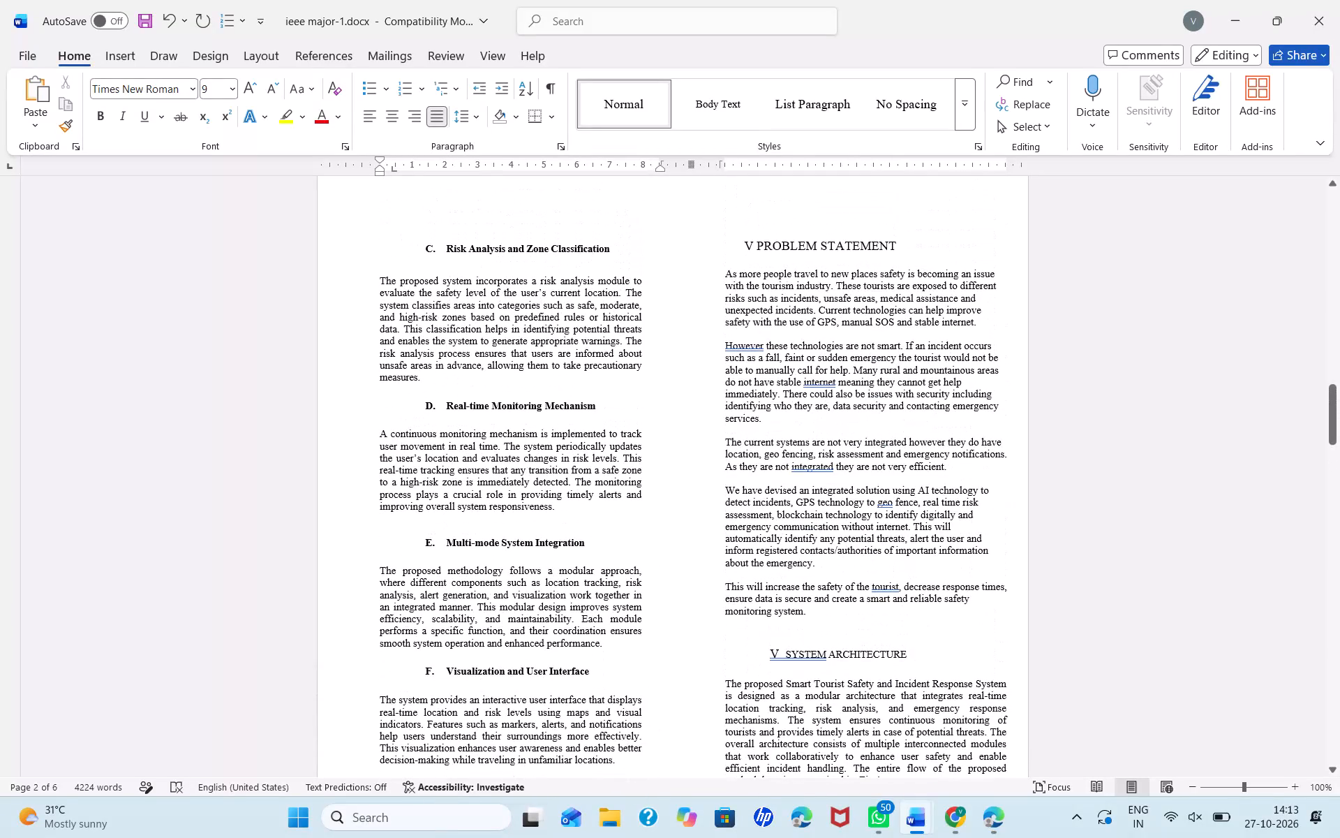
click(782, 652)
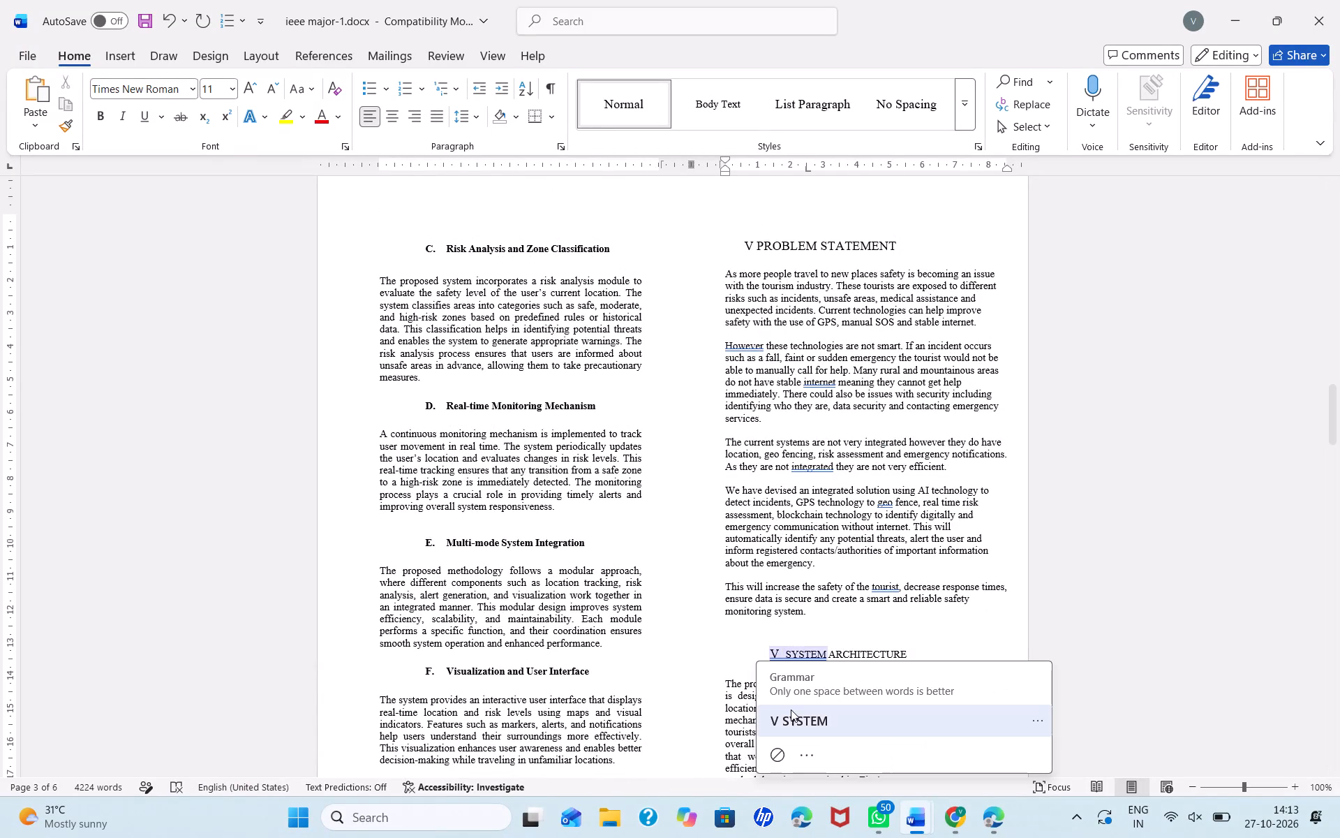
click(777, 647)
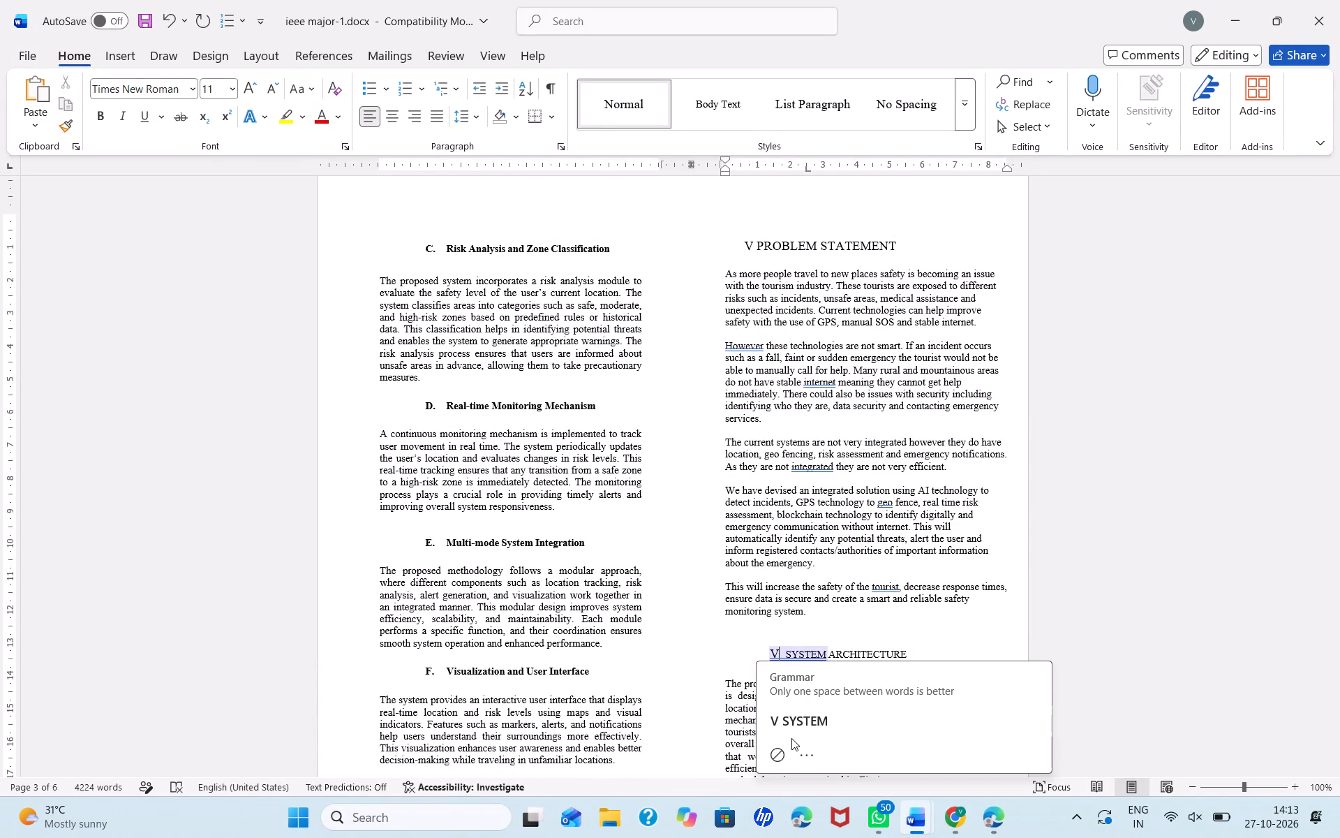
key(period)
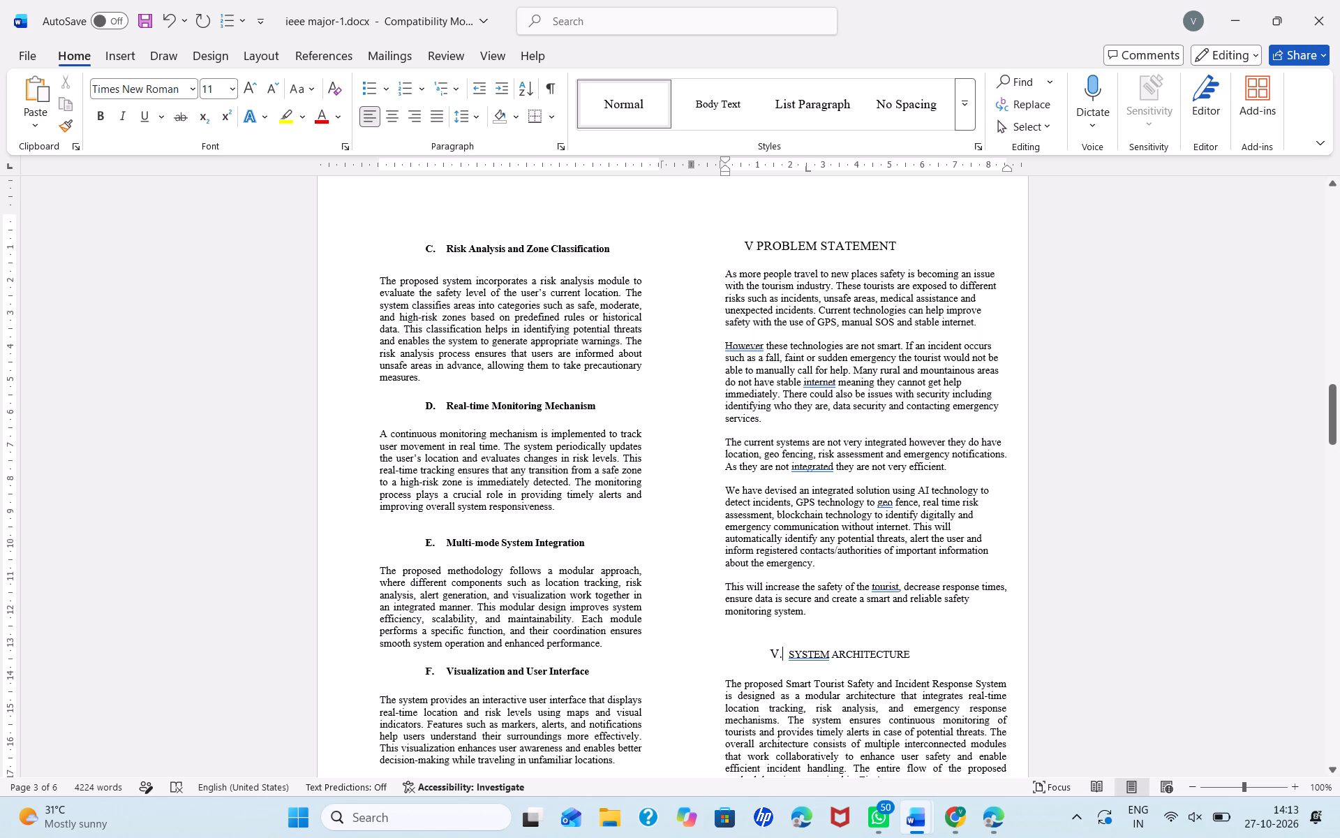
click(788, 657)
key(BackSpace)
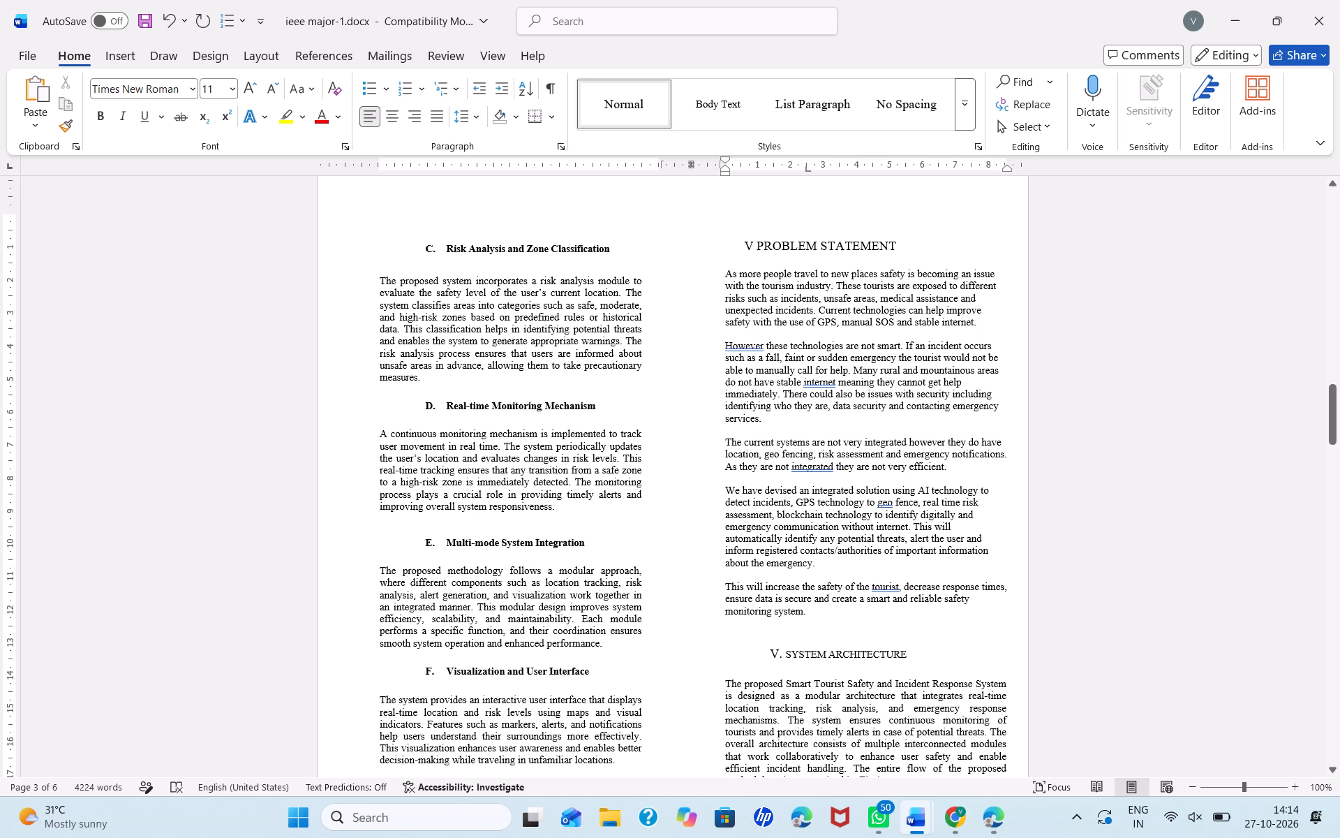
Replace the typed numeral IV of the PROPOSED METHODOLOGY heading with automatic numbering in the IV., V., VI. format.
scroll(688, 499, up, 3)
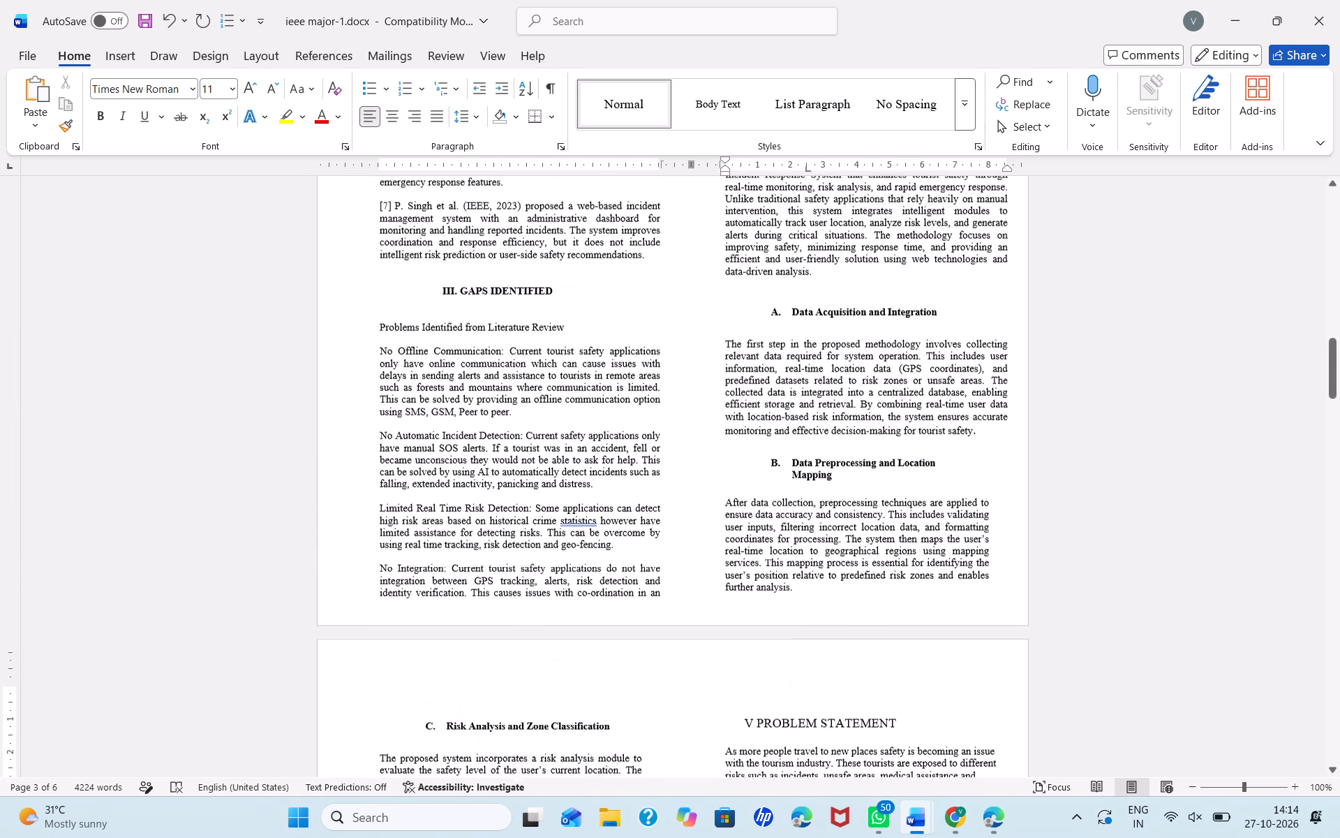
scroll(688, 499, up, 4)
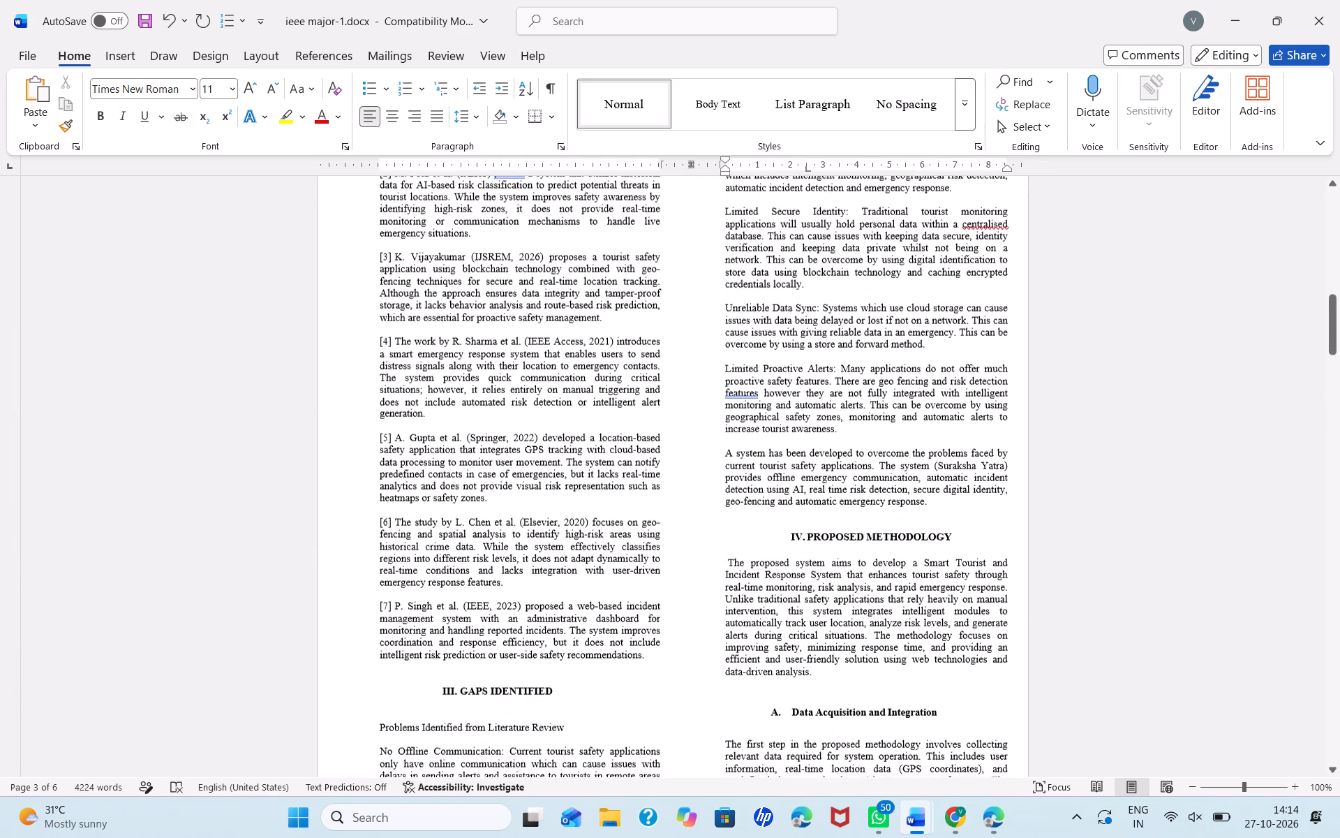
click(802, 528)
key(BackSpace)
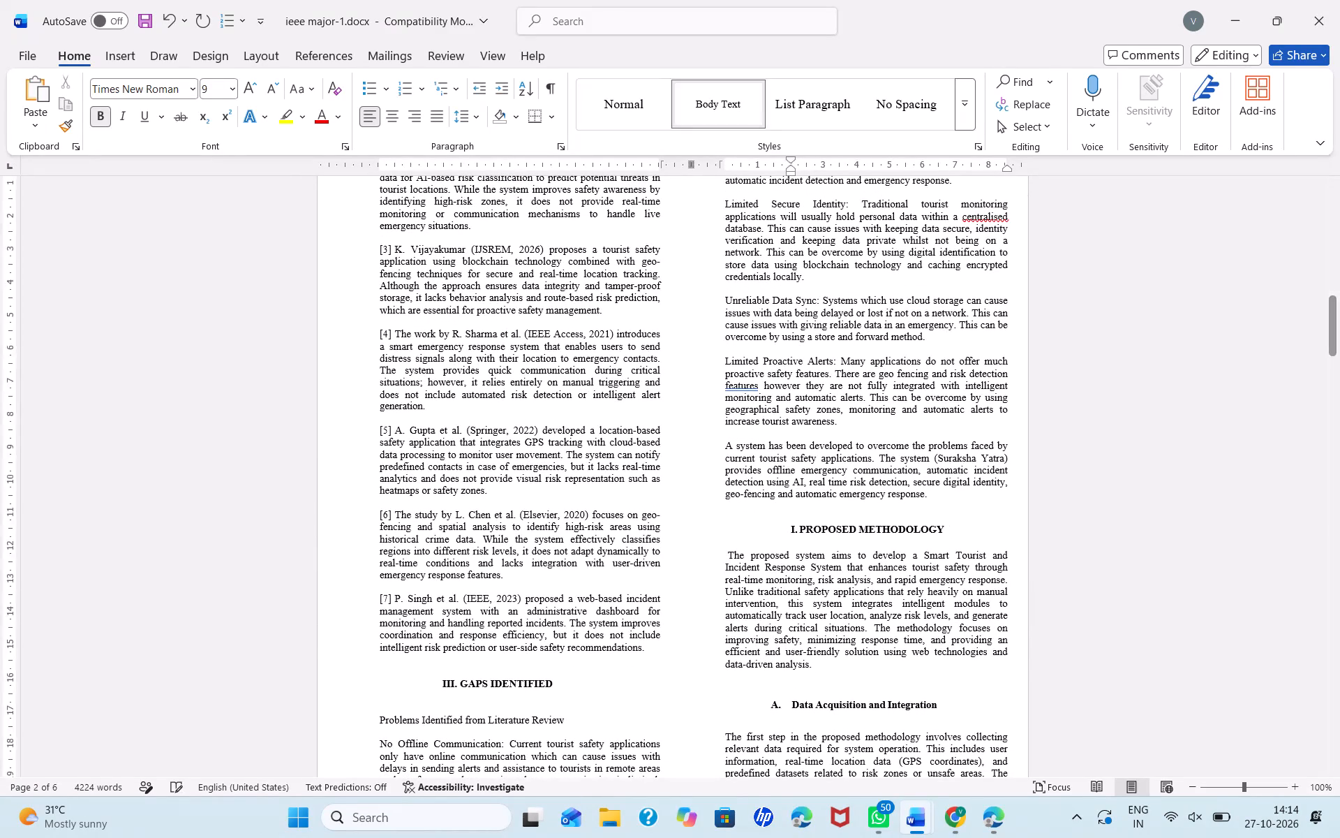
key(BackSpace)
key(BackSpace)
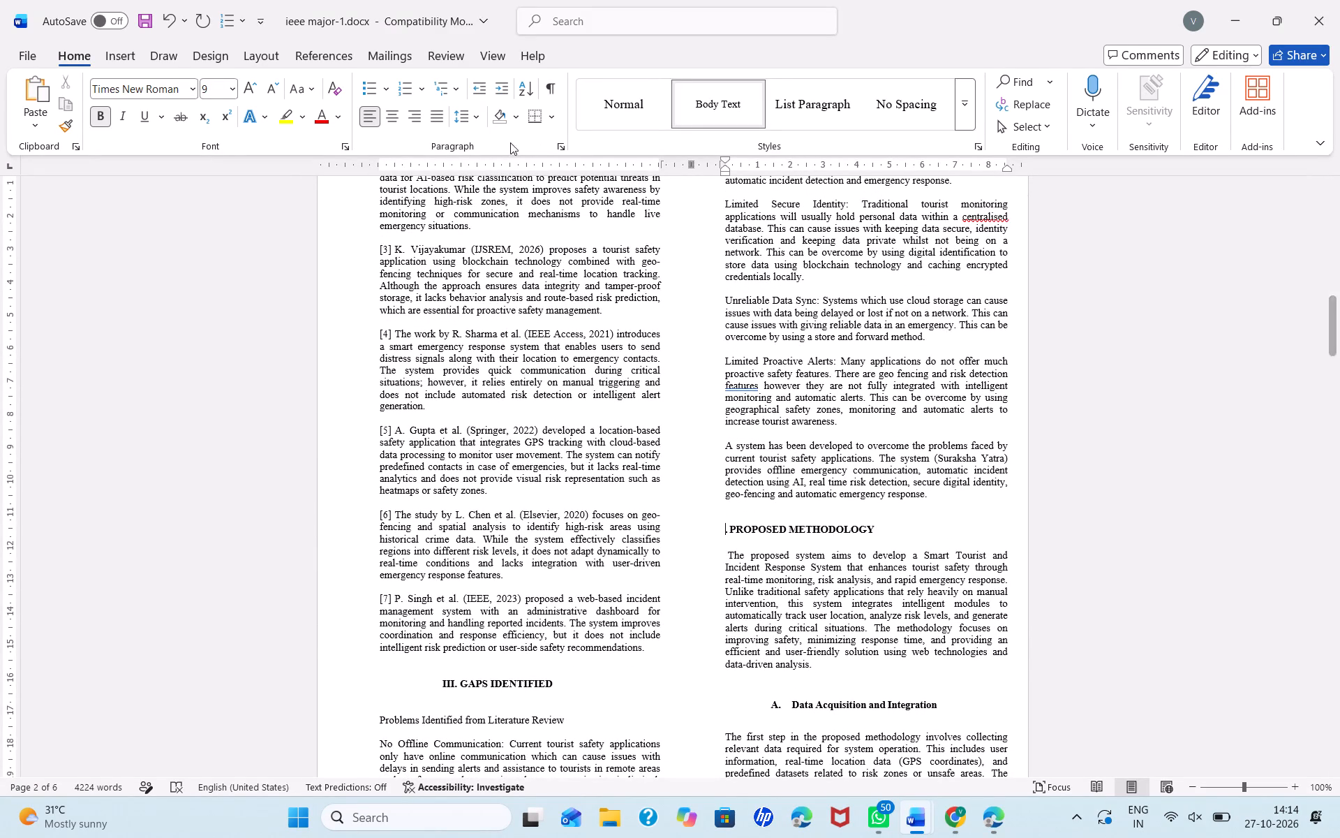
click(421, 95)
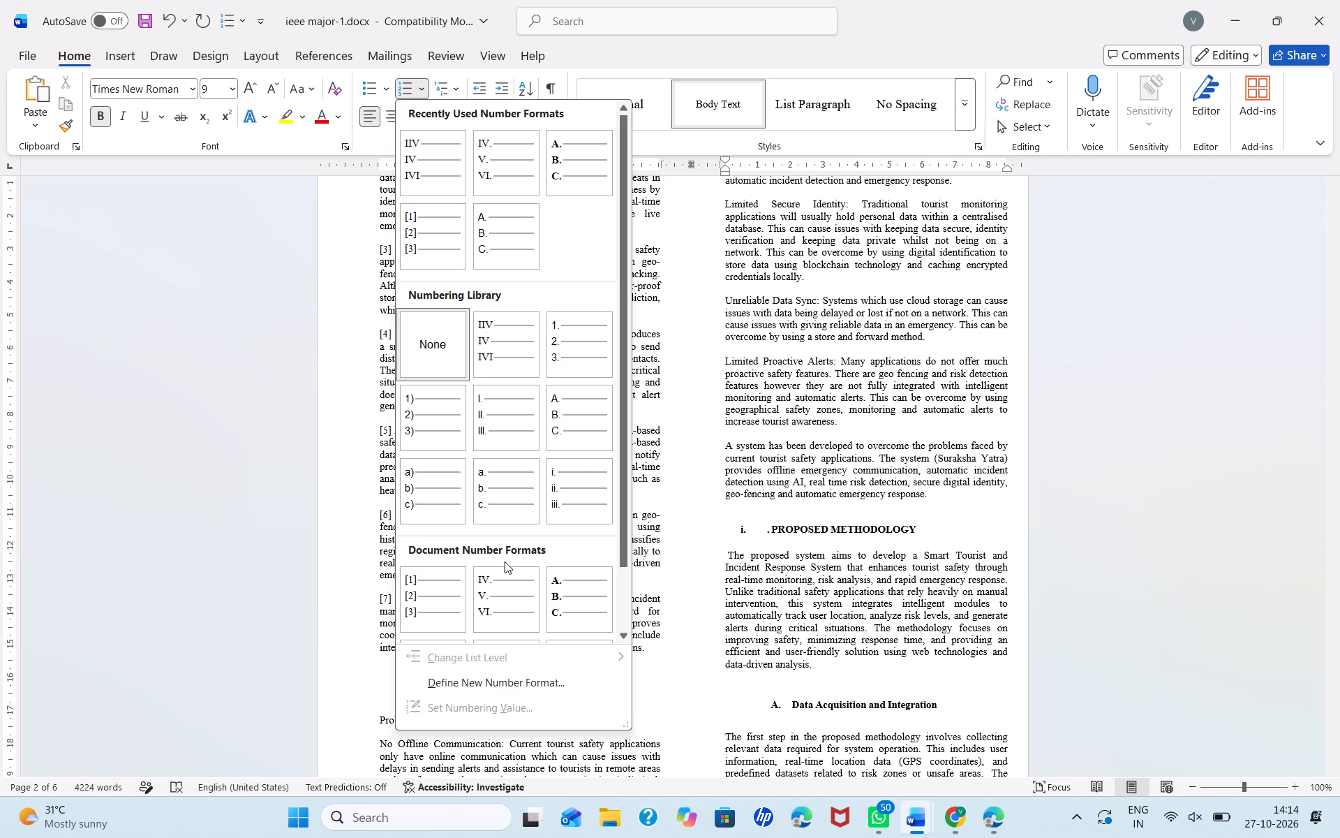
click(505, 592)
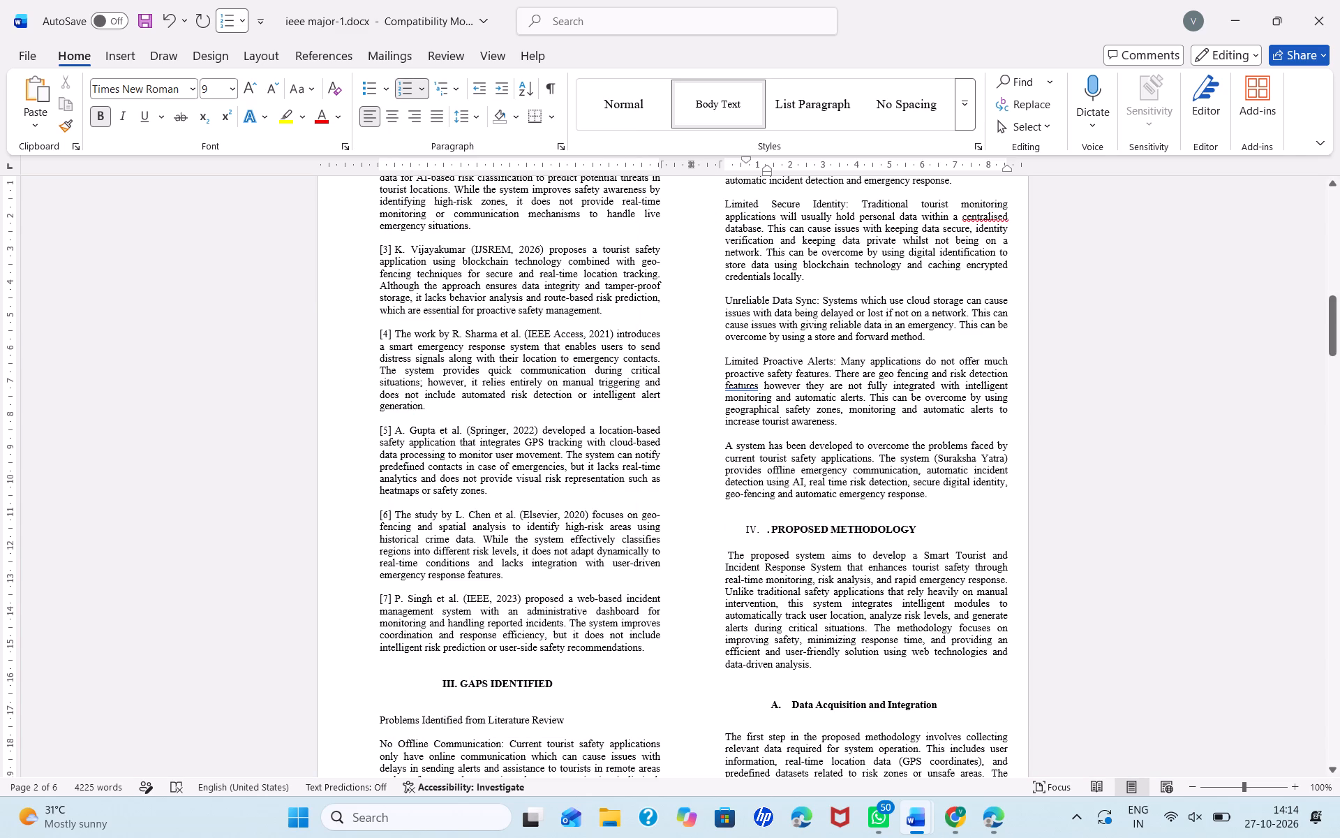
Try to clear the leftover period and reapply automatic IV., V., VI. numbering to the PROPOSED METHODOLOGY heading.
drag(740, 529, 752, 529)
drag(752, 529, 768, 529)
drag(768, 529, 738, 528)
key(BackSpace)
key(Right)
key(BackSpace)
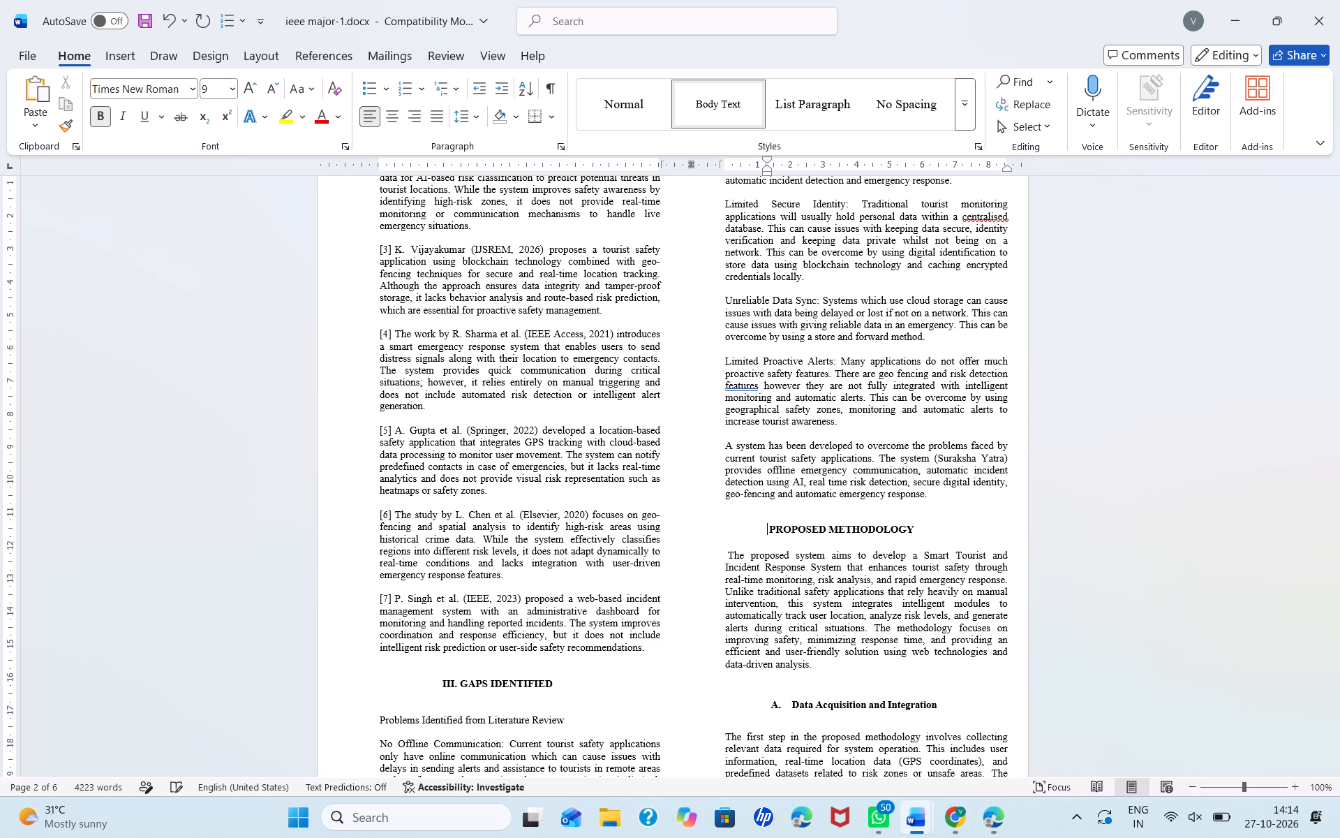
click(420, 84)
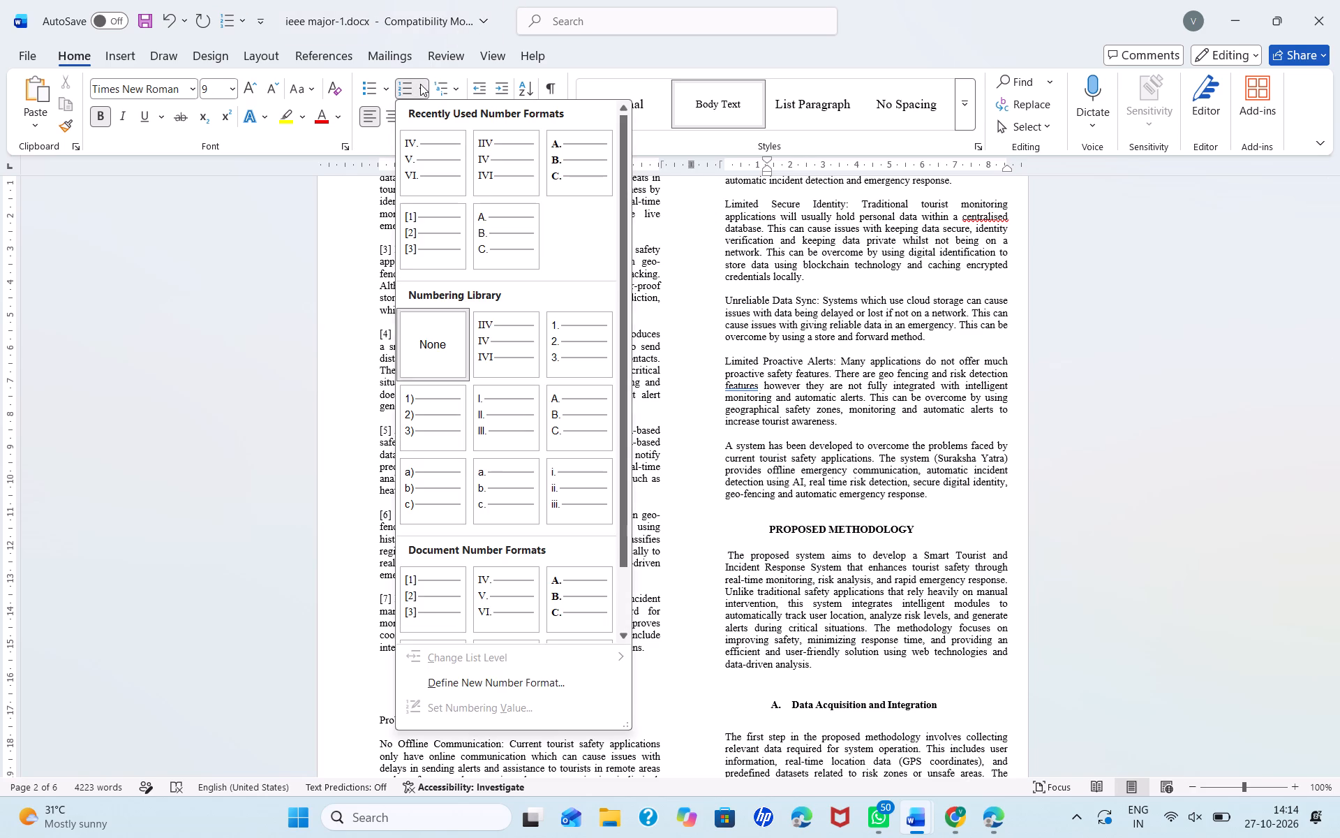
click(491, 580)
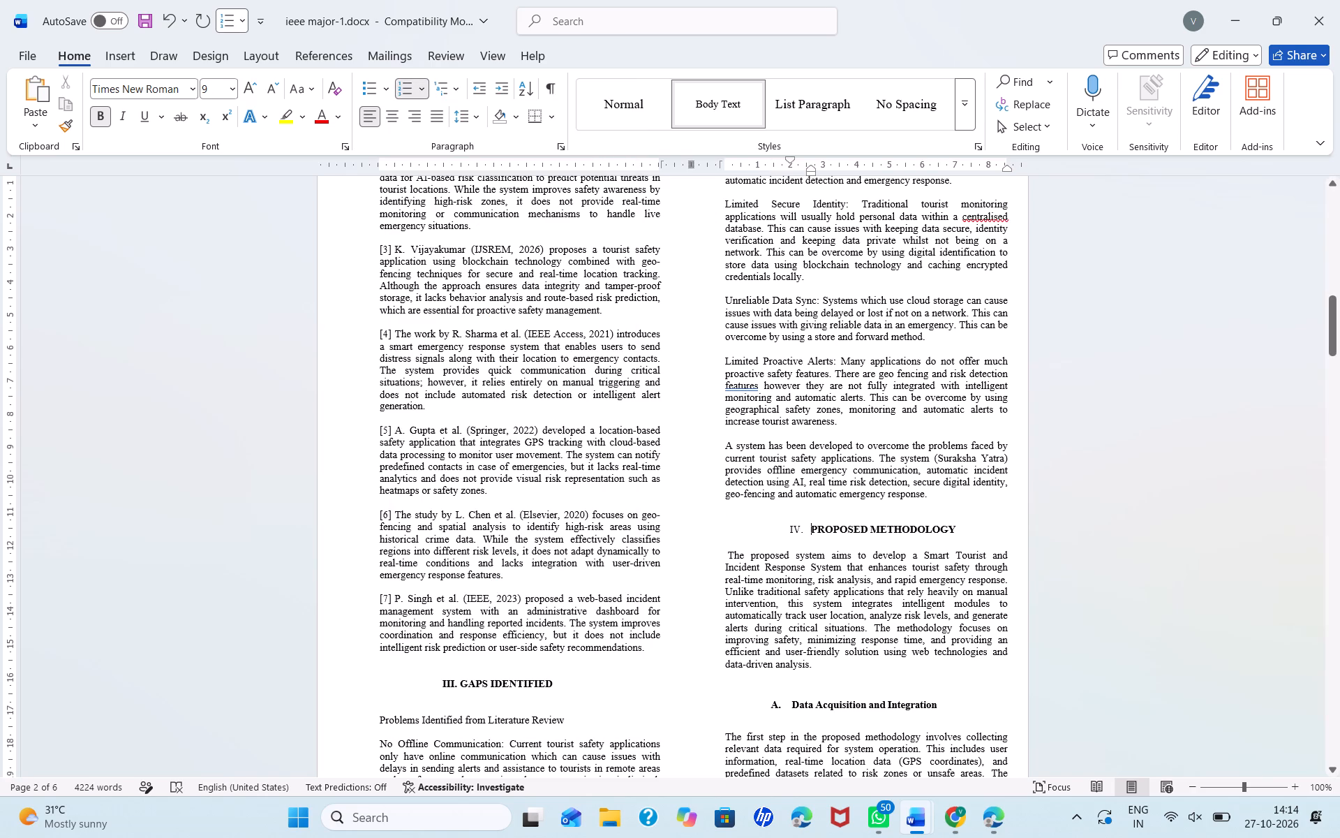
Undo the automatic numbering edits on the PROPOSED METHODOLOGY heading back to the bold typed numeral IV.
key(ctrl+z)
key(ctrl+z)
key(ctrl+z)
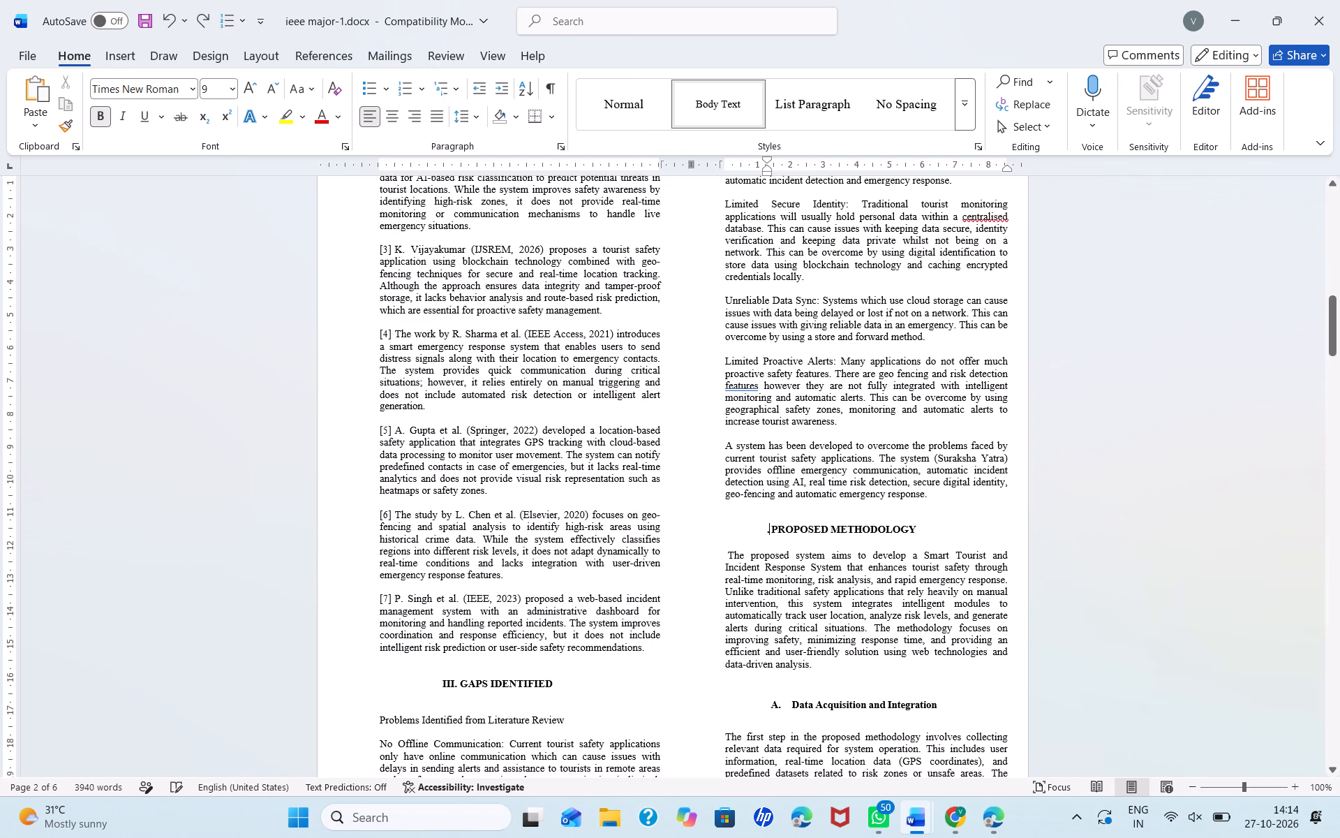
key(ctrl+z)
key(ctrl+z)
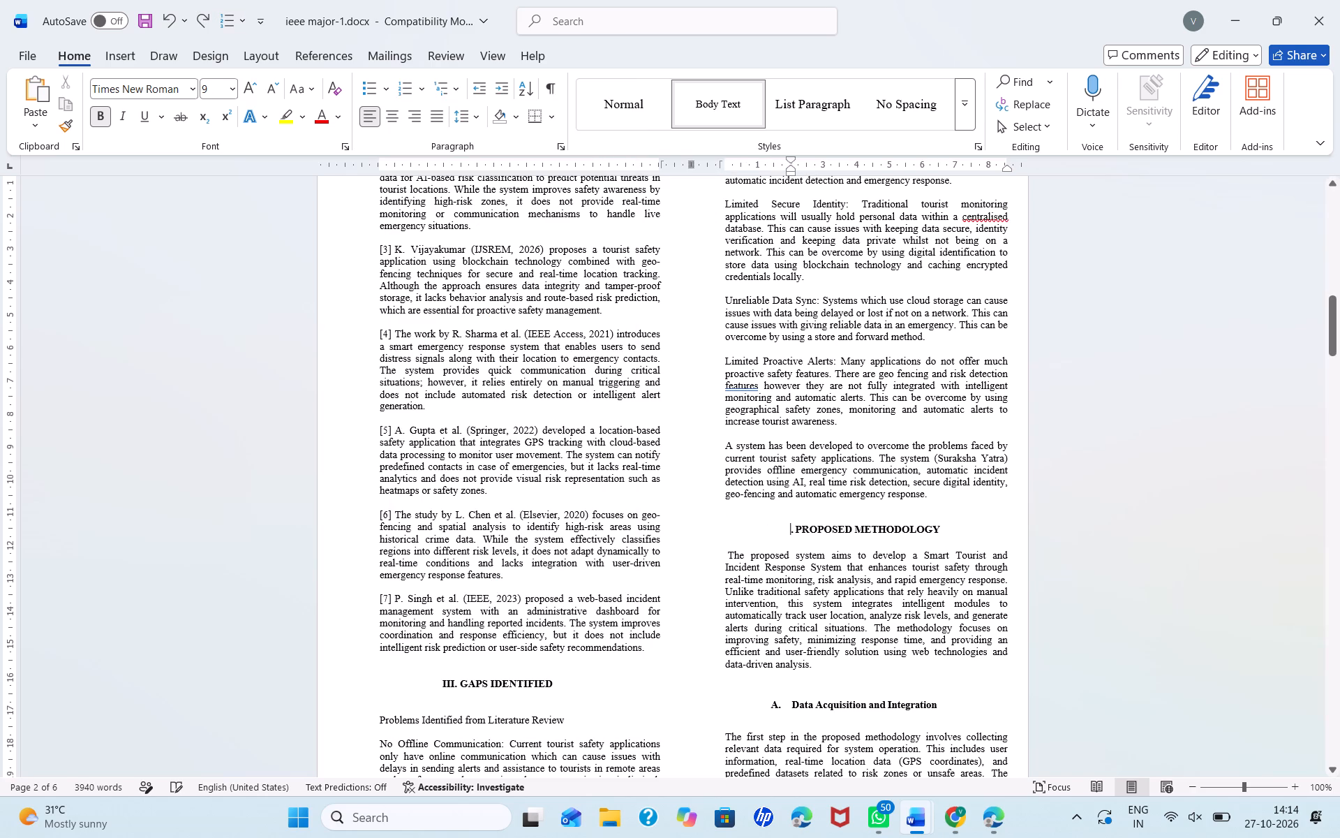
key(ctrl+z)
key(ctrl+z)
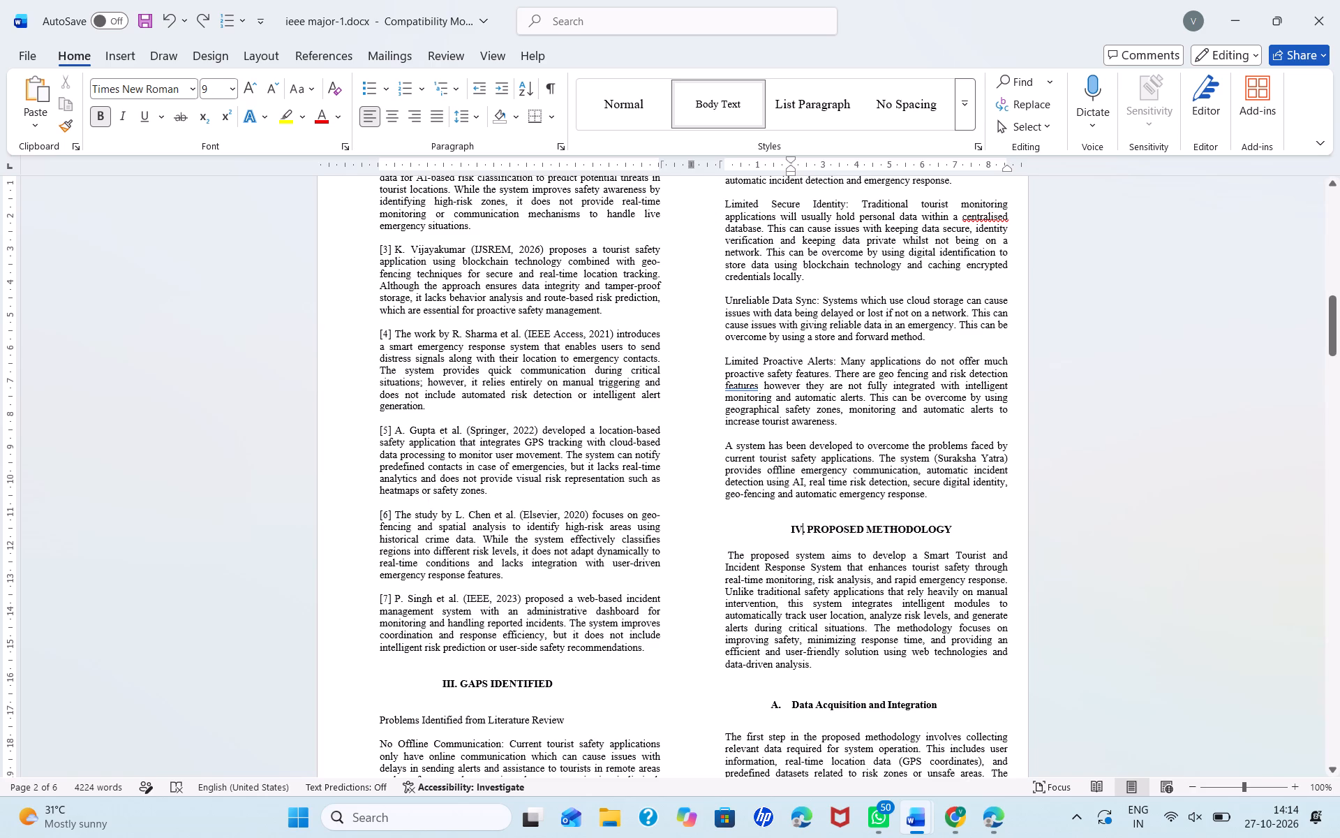
Replace the indent before the IV. PROPOSED METHODOLOGY heading with leading spaces.
click(780, 530)
key(BackSpace)
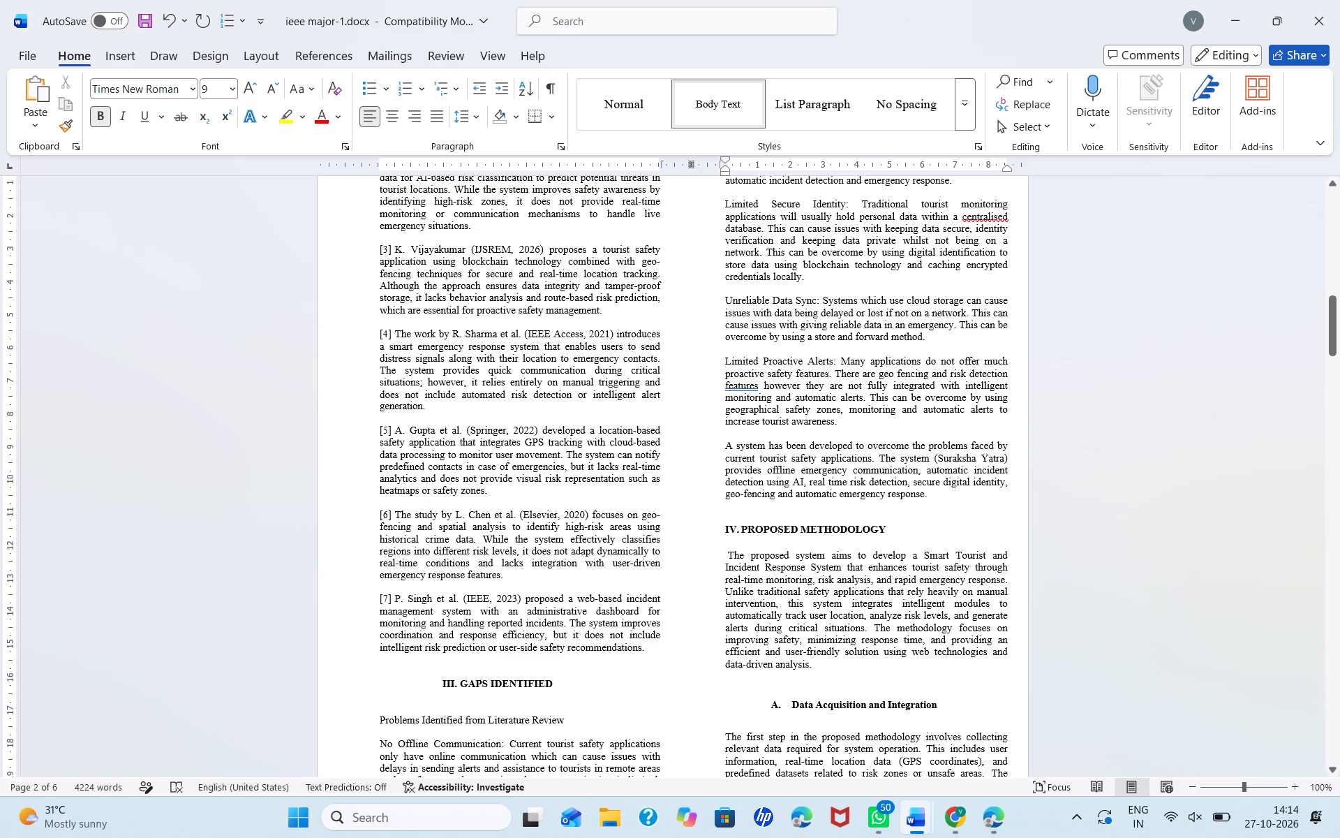
key(space)
key(space)
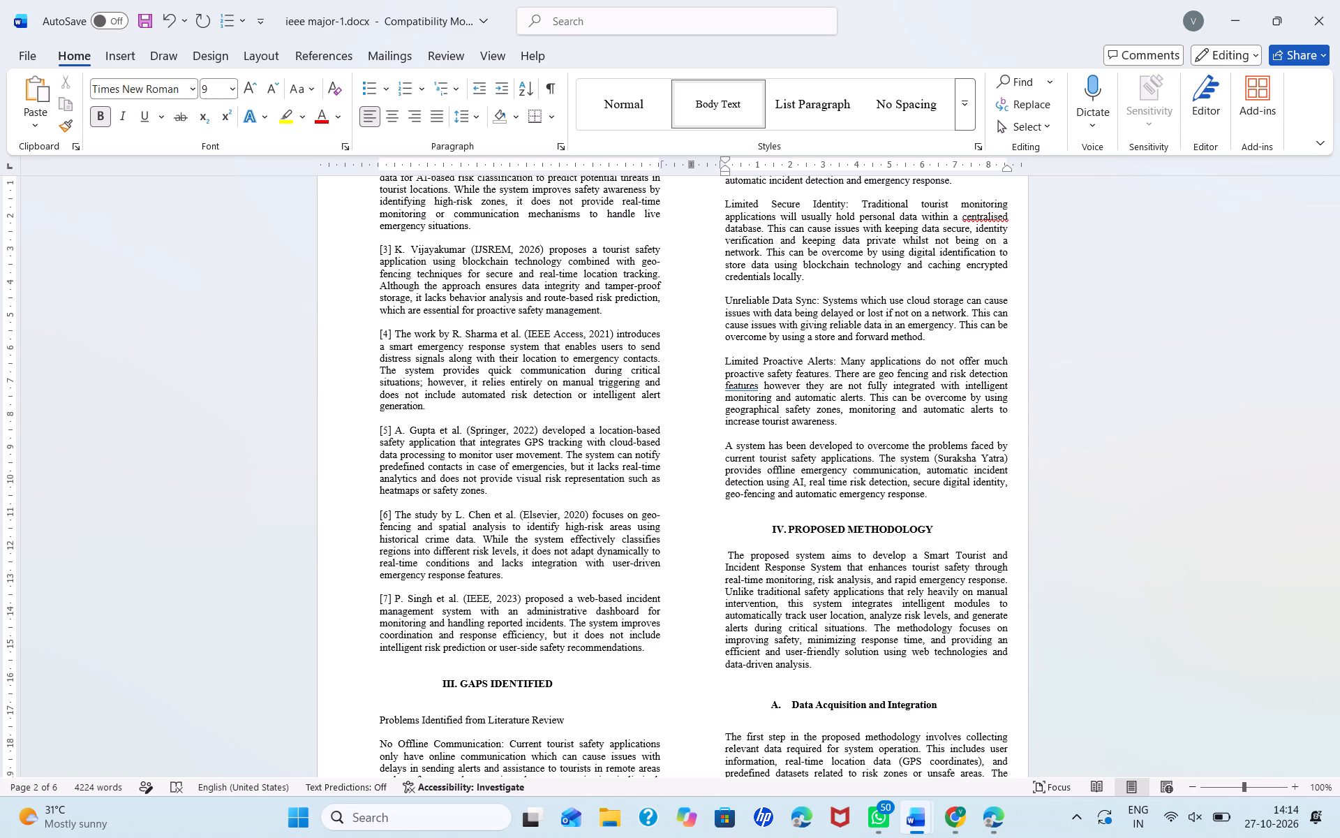
Add a period after the numeral V in the PROBLEM STATEMENT heading on page 3.
scroll(780, 530, down, 7)
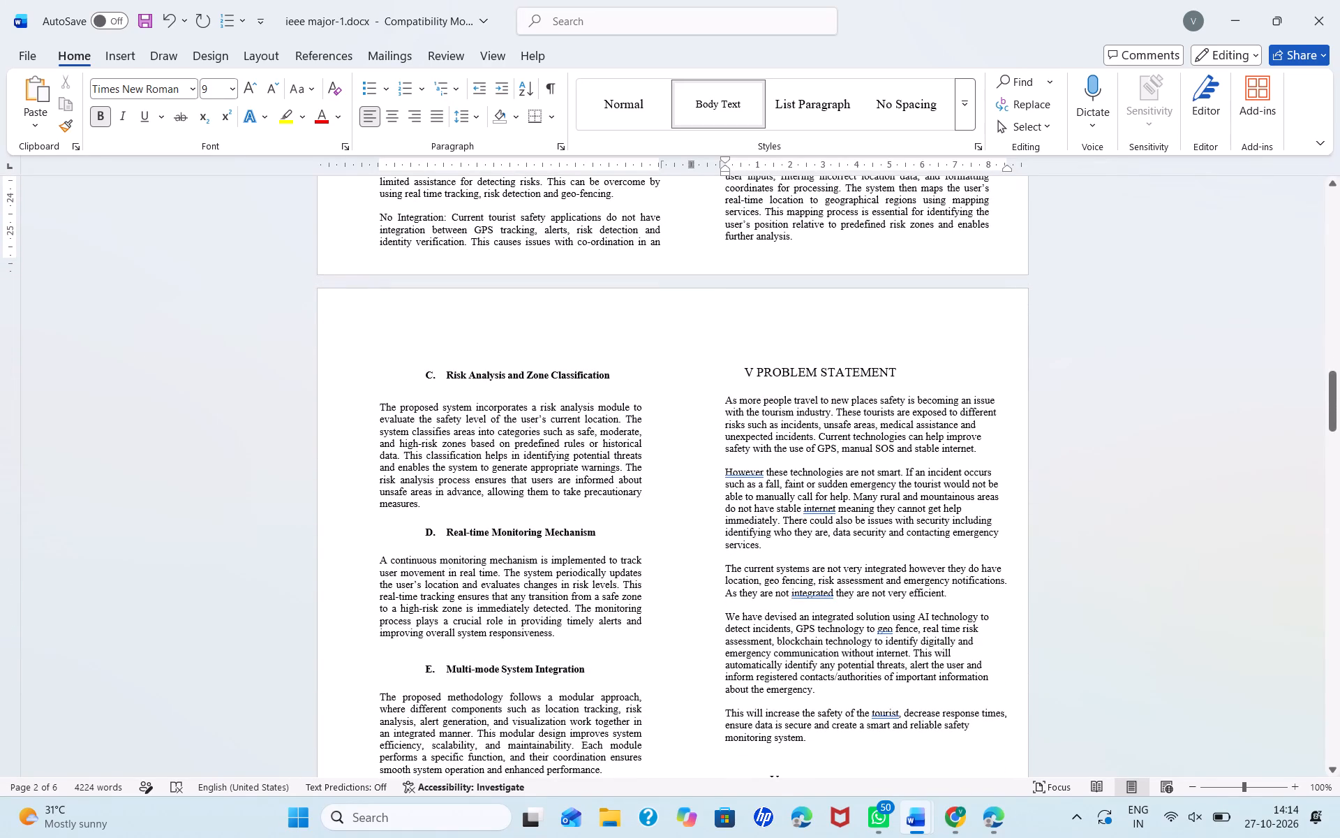
click(753, 377)
key(period)
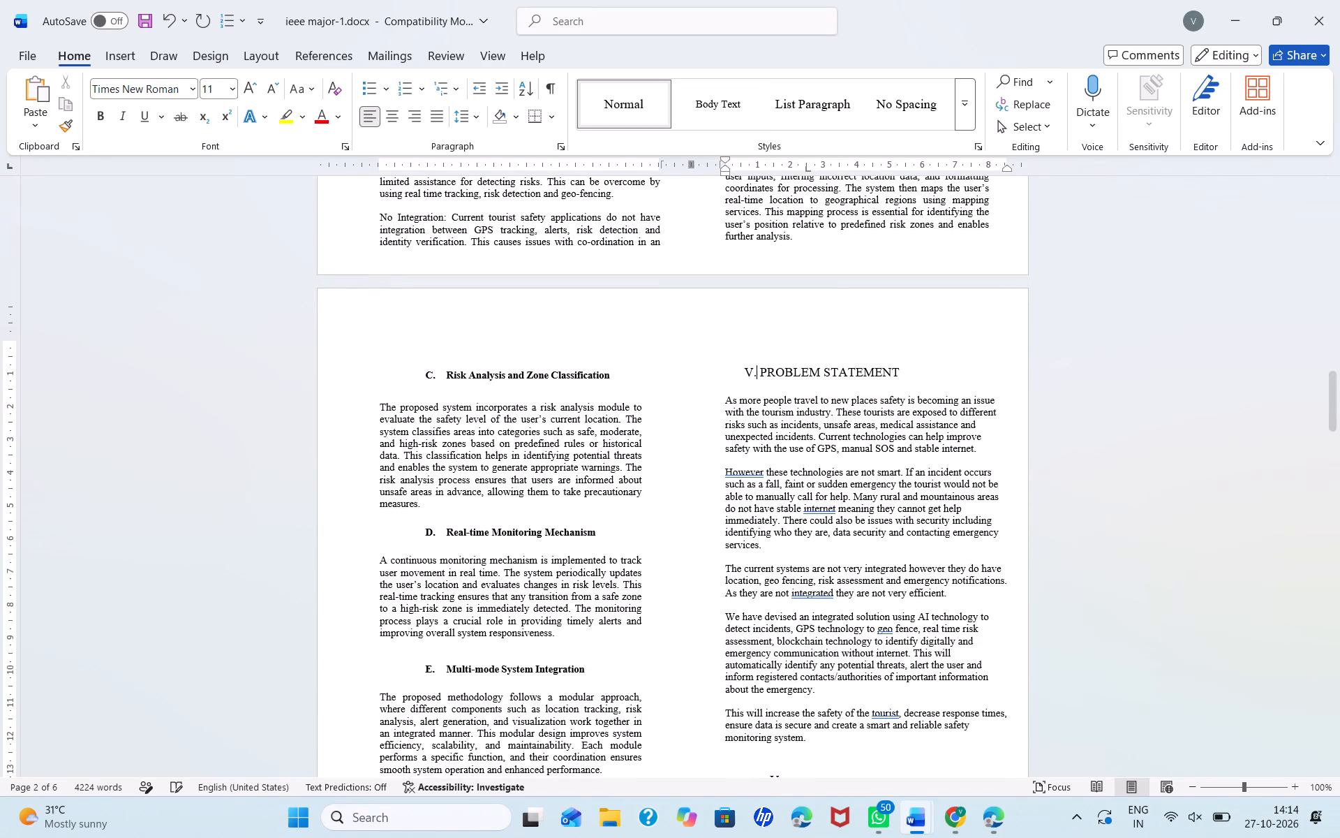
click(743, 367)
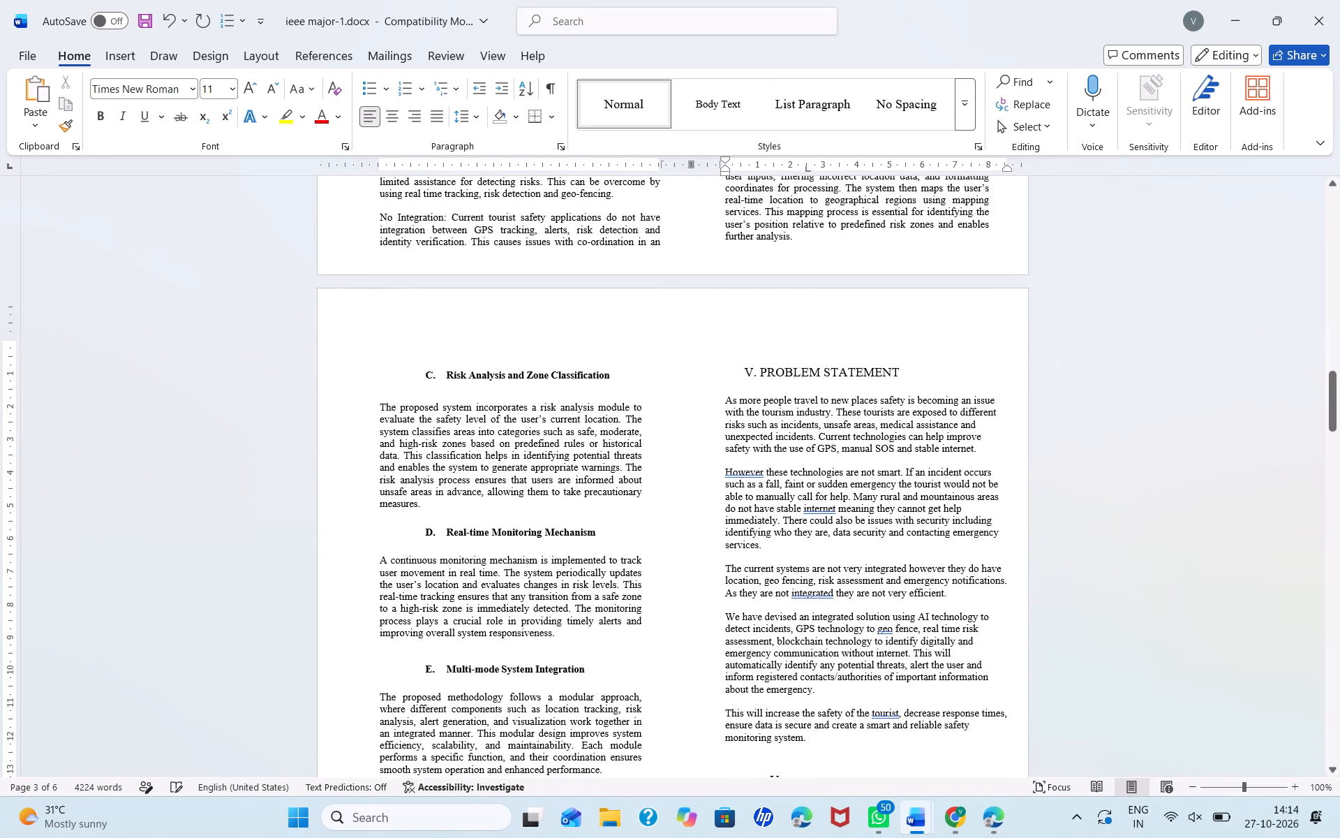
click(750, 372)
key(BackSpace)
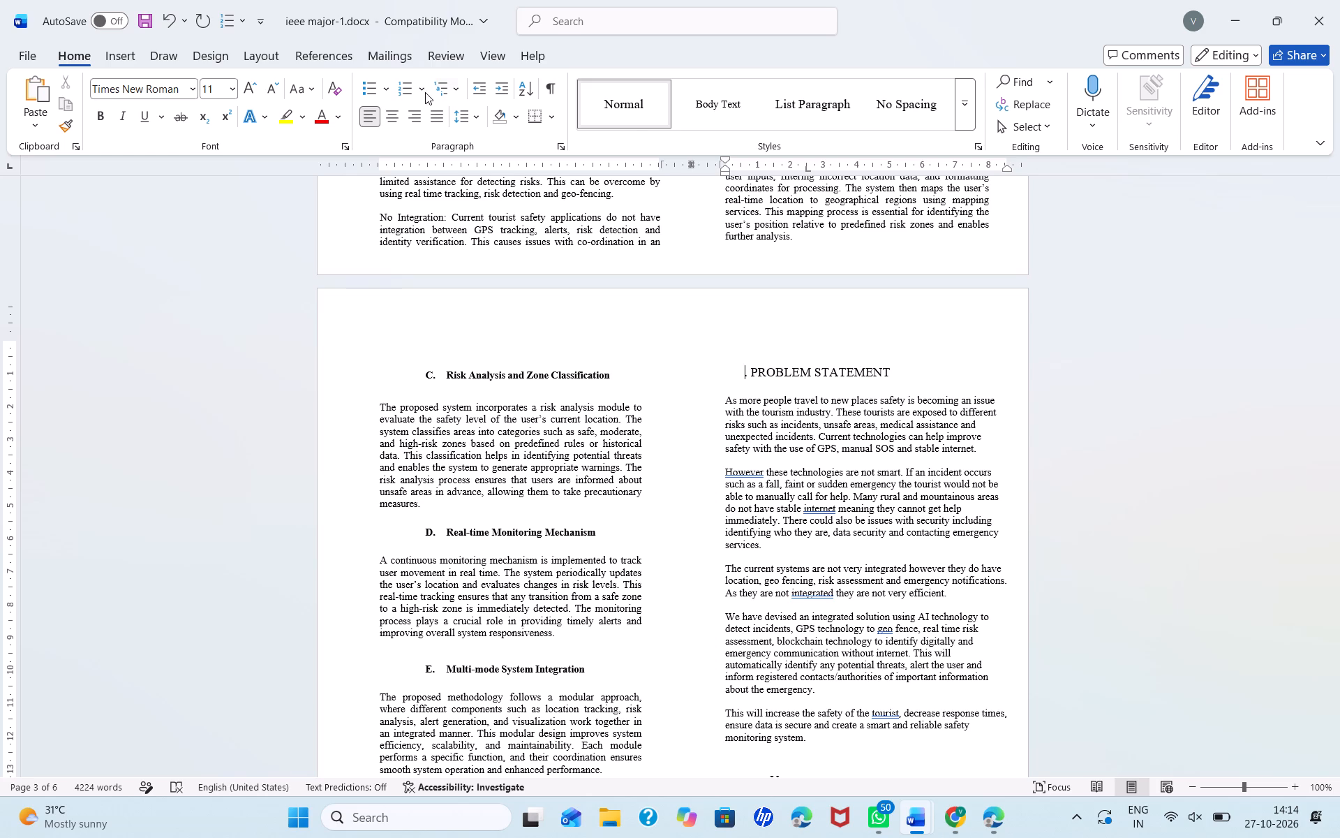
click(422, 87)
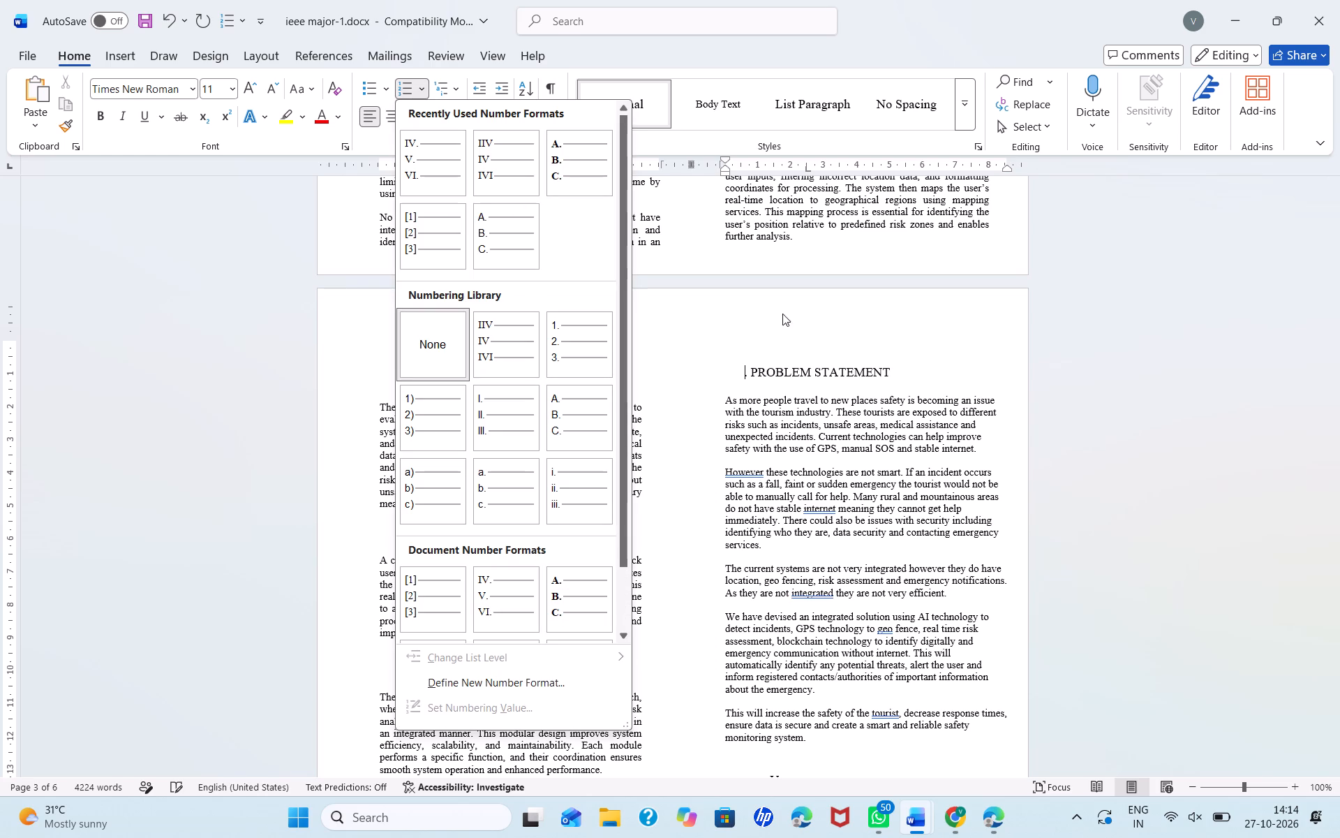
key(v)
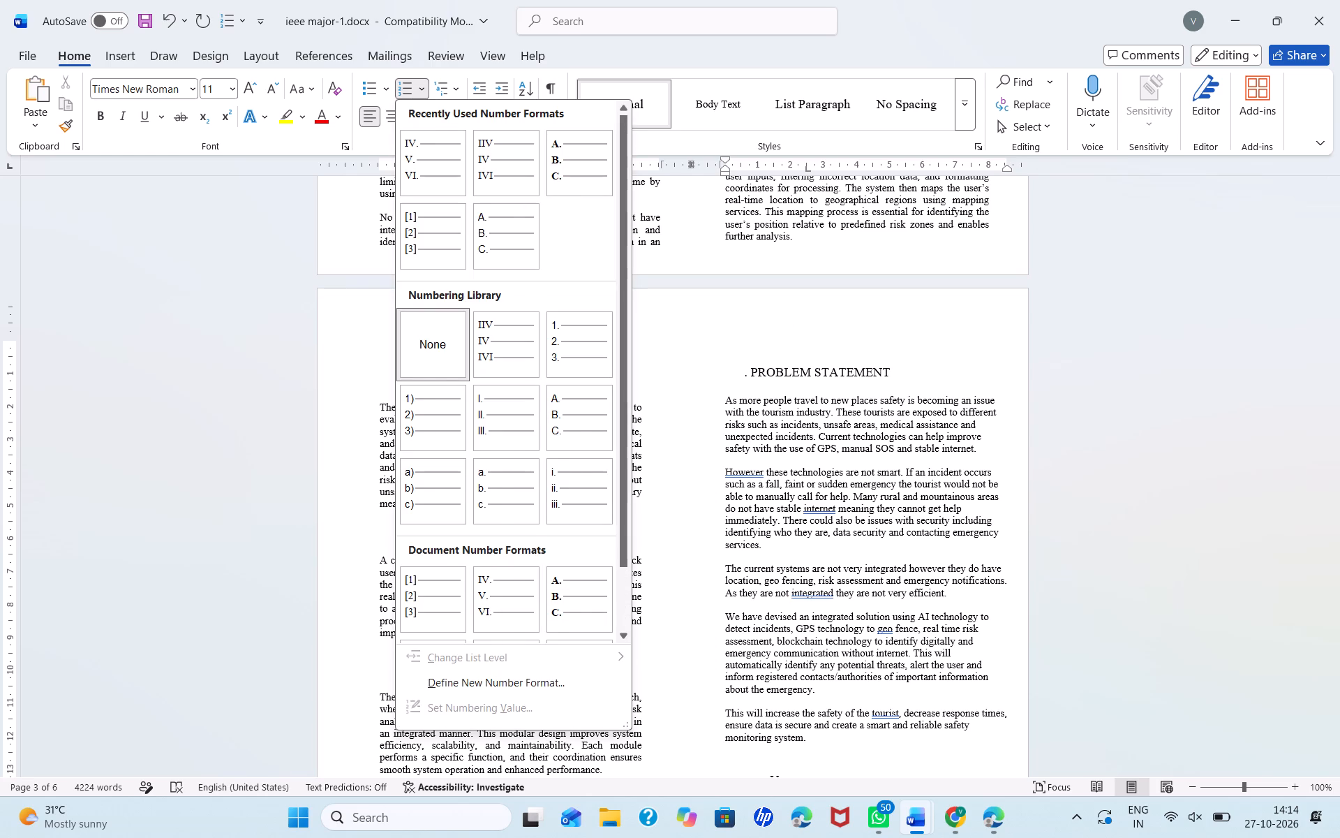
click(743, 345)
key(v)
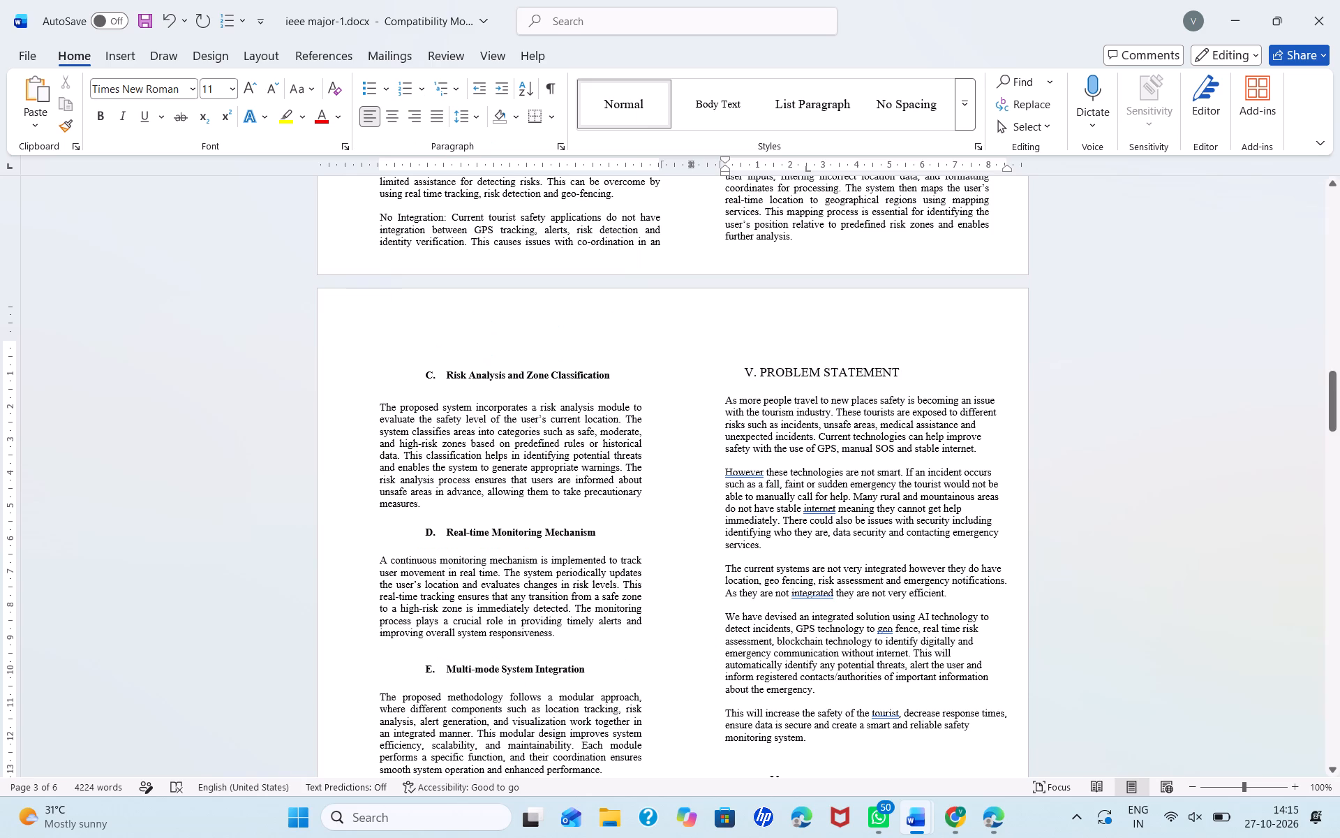
Make the whole V. PROBLEM STATEMENT heading bold.
drag(743, 369, 880, 369)
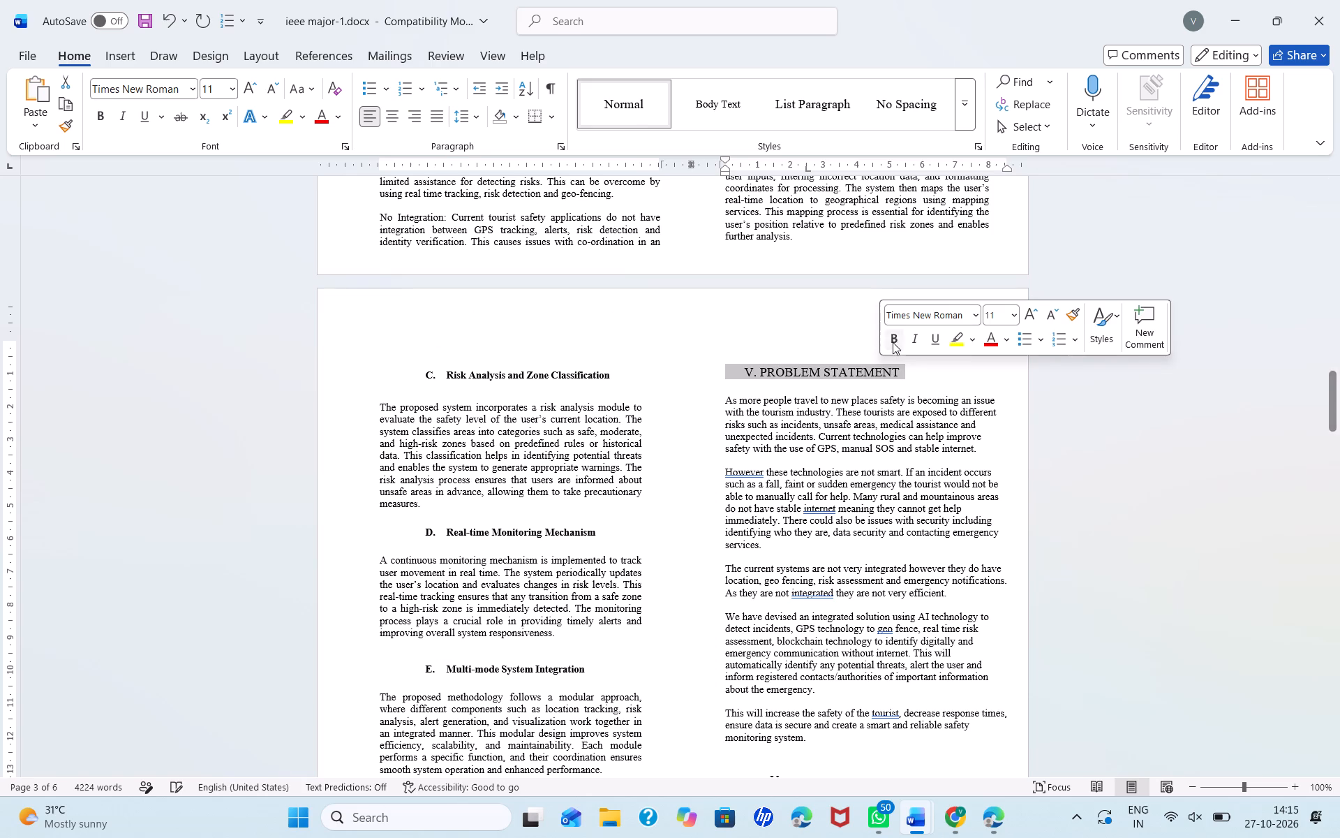
click(893, 339)
Shift the V. PROBLEM STATEMENT heading toward the column's centre by inserting five spaces before its numeral.
click(743, 375)
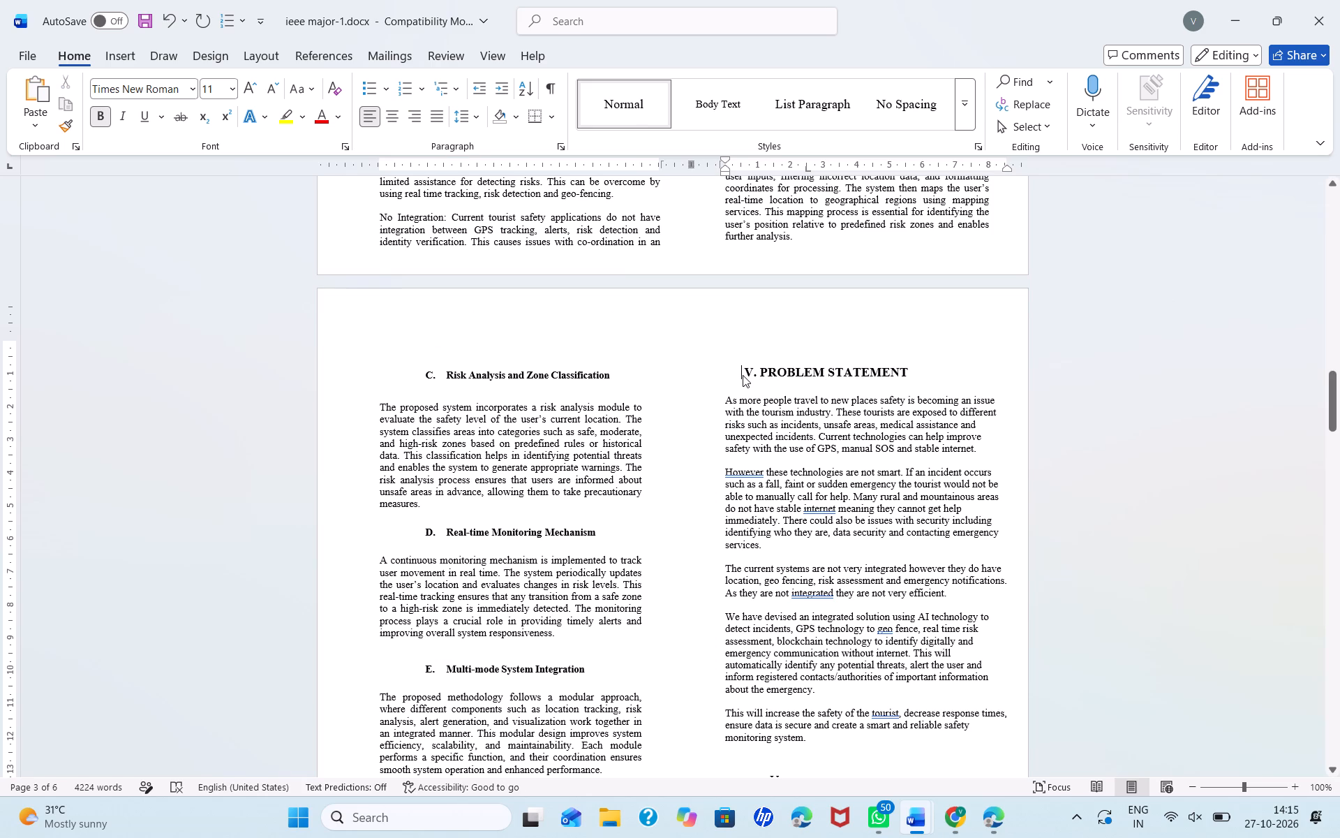
key(space)
key(space)
key(space)
key(space)
key(space)
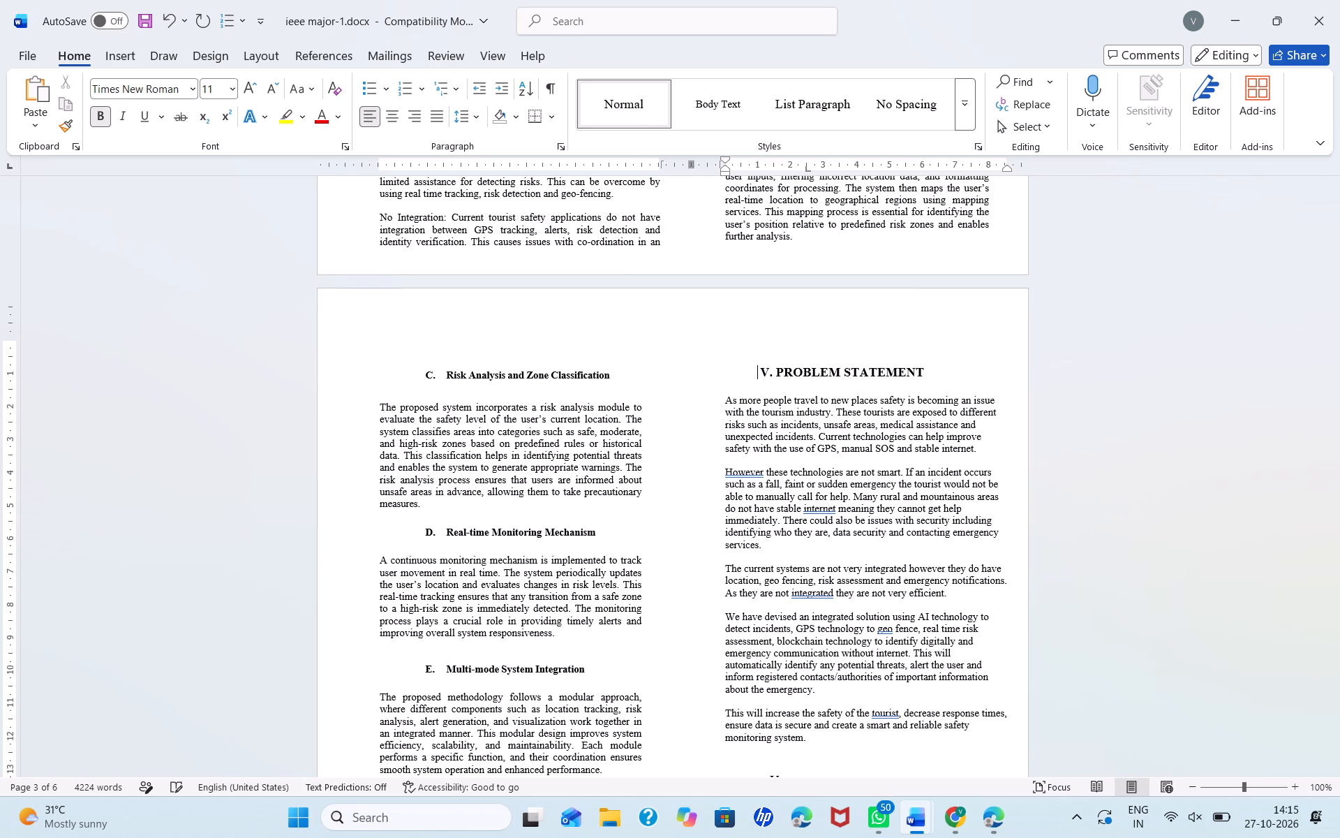
Change the numeral of the SYSTEM ARCHITECTURE heading on page 3 to VI, keeping its period.
scroll(743, 375, down, 1)
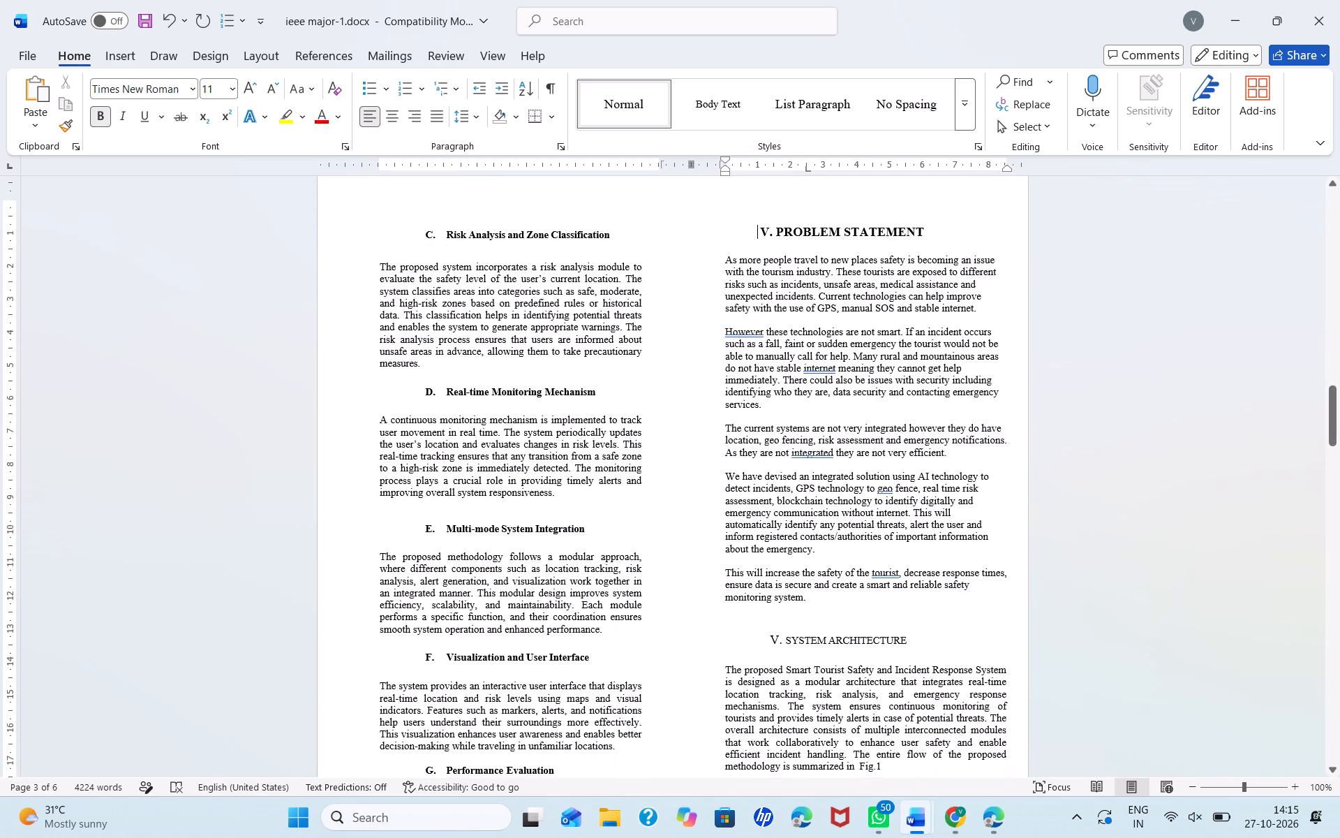
scroll(743, 375, down, 2)
scroll(743, 375, up, 3)
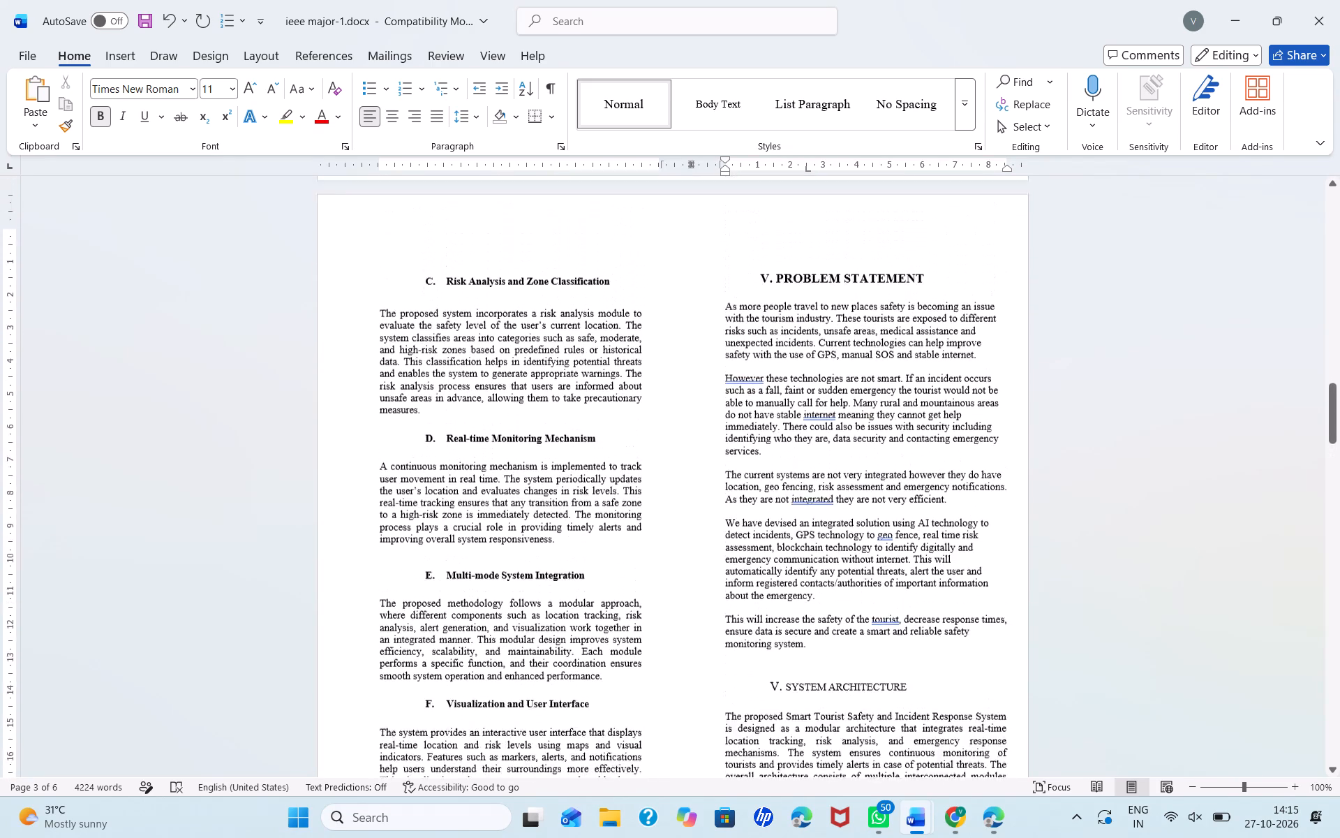
scroll(743, 375, up, 1)
scroll(743, 375, down, 2)
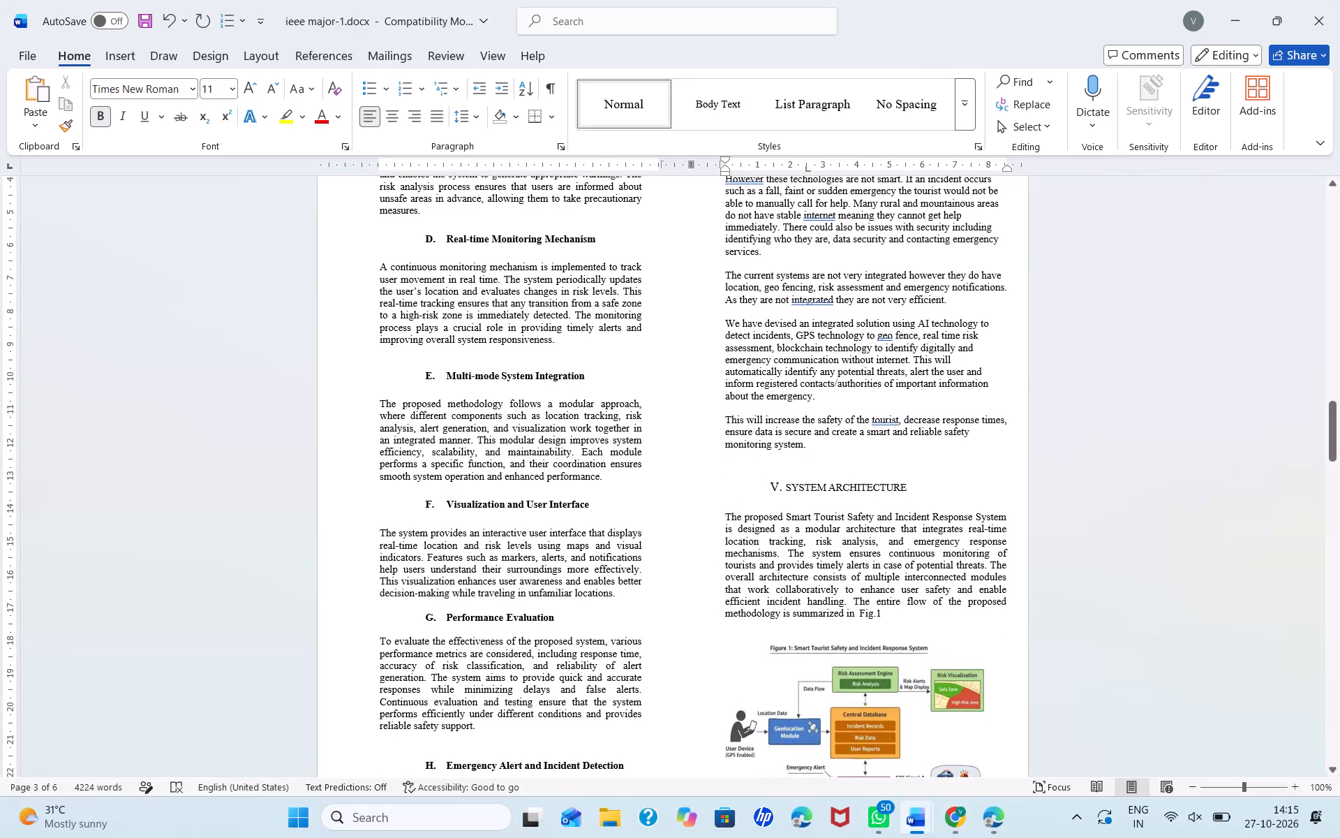
click(778, 492)
key(i)
Make the whole VI. SYSTEM ARCHITECTURE heading bold.
drag(770, 480, 770, 481)
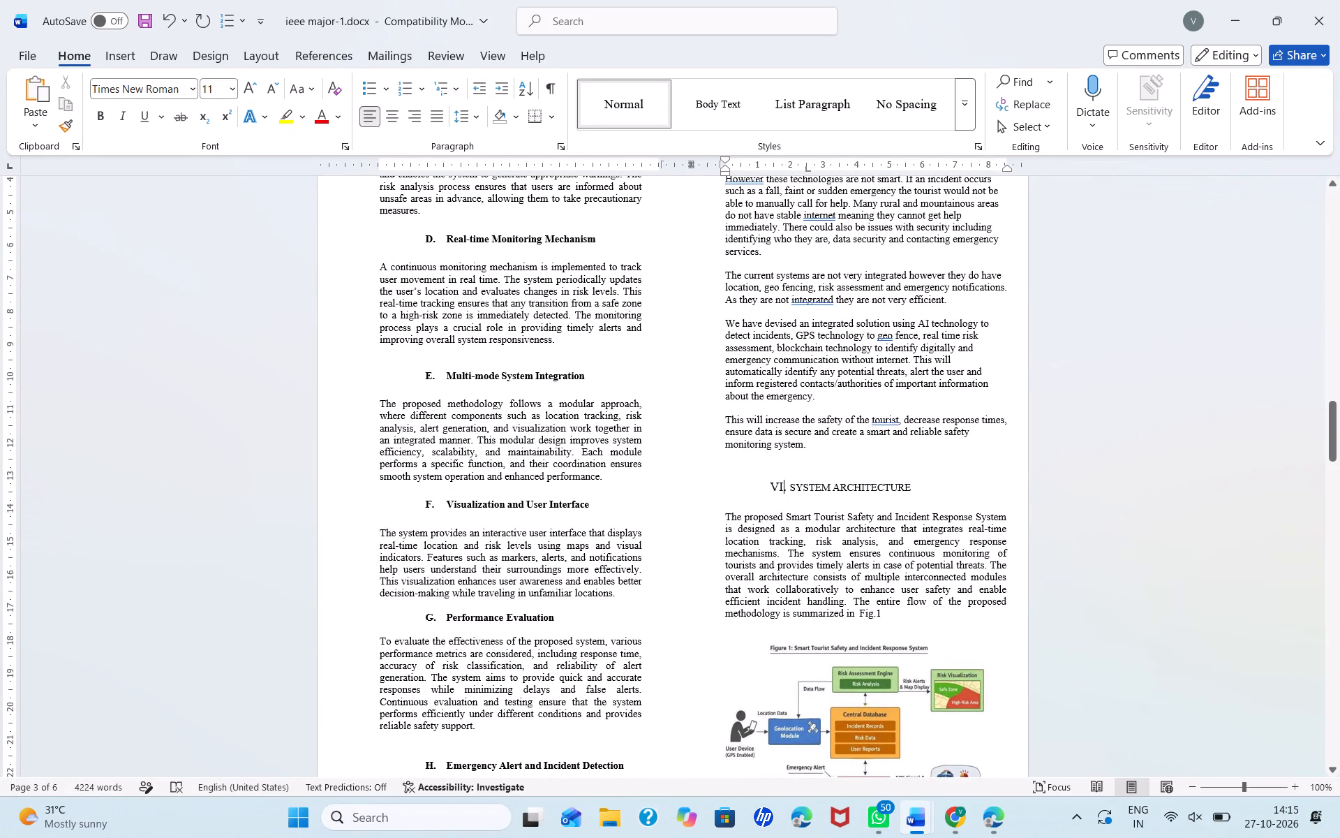
drag(770, 481, 864, 483)
click(871, 454)
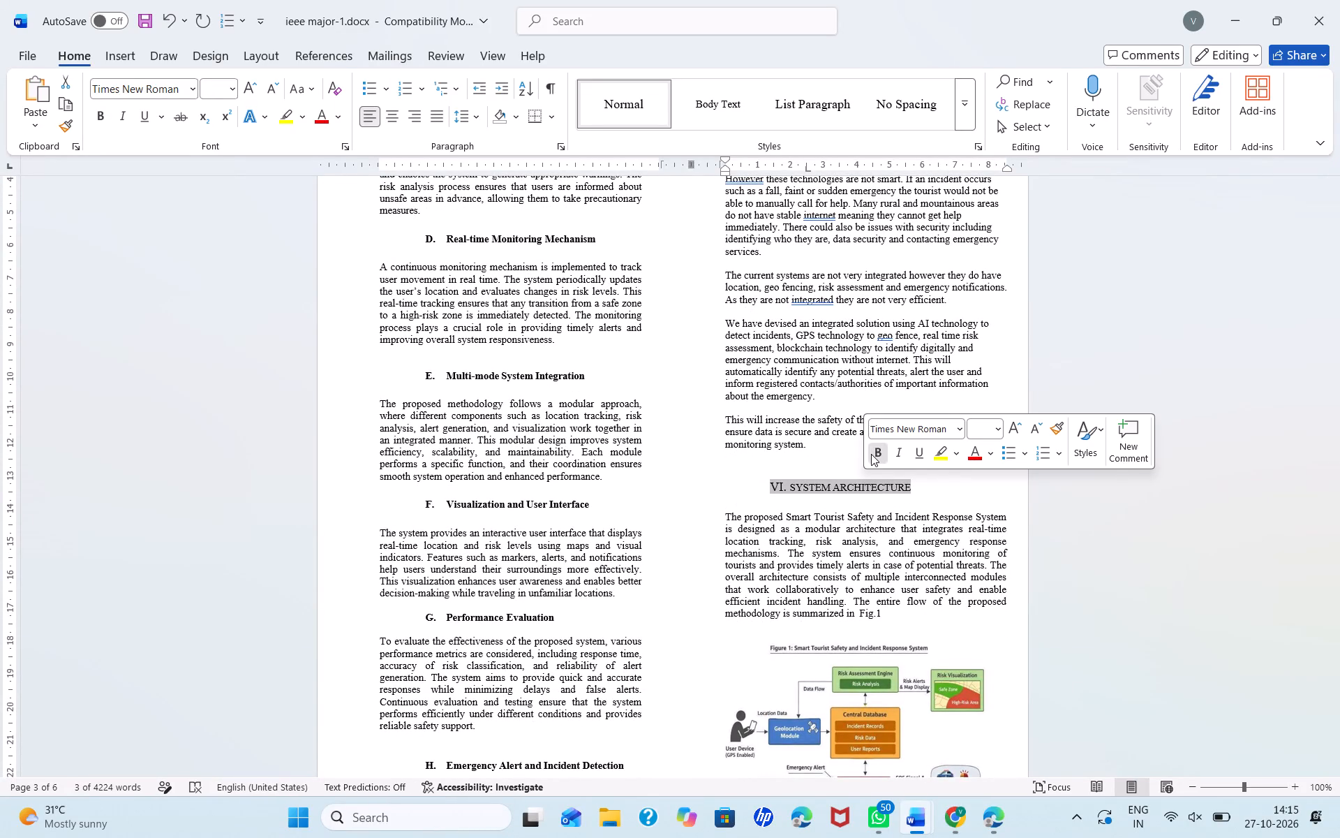
Renumber the RESEARCH OBJECTIVES heading on page 4 as VII with a period and remove the extra space following it.
scroll(871, 454, down, 5)
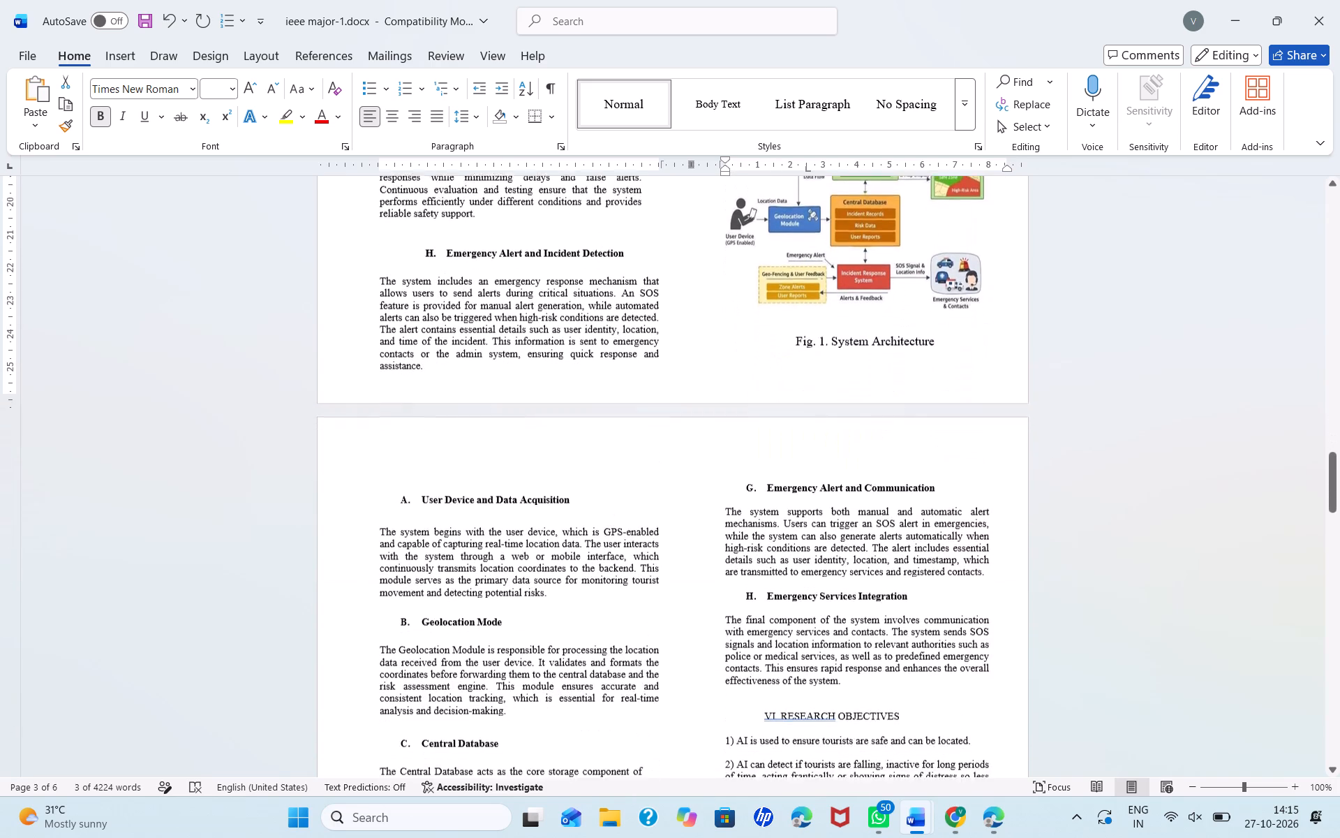
scroll(871, 454, down, 3)
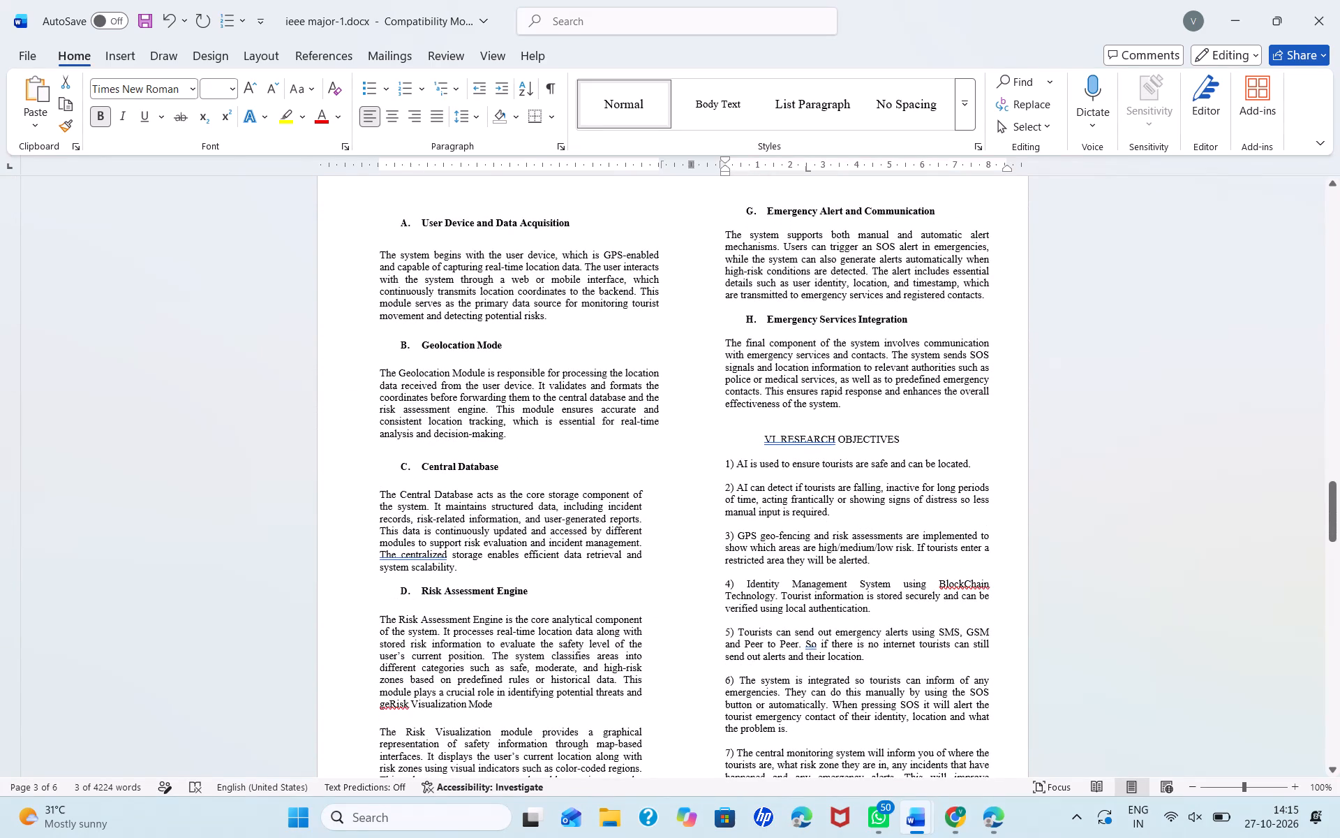
click(774, 441)
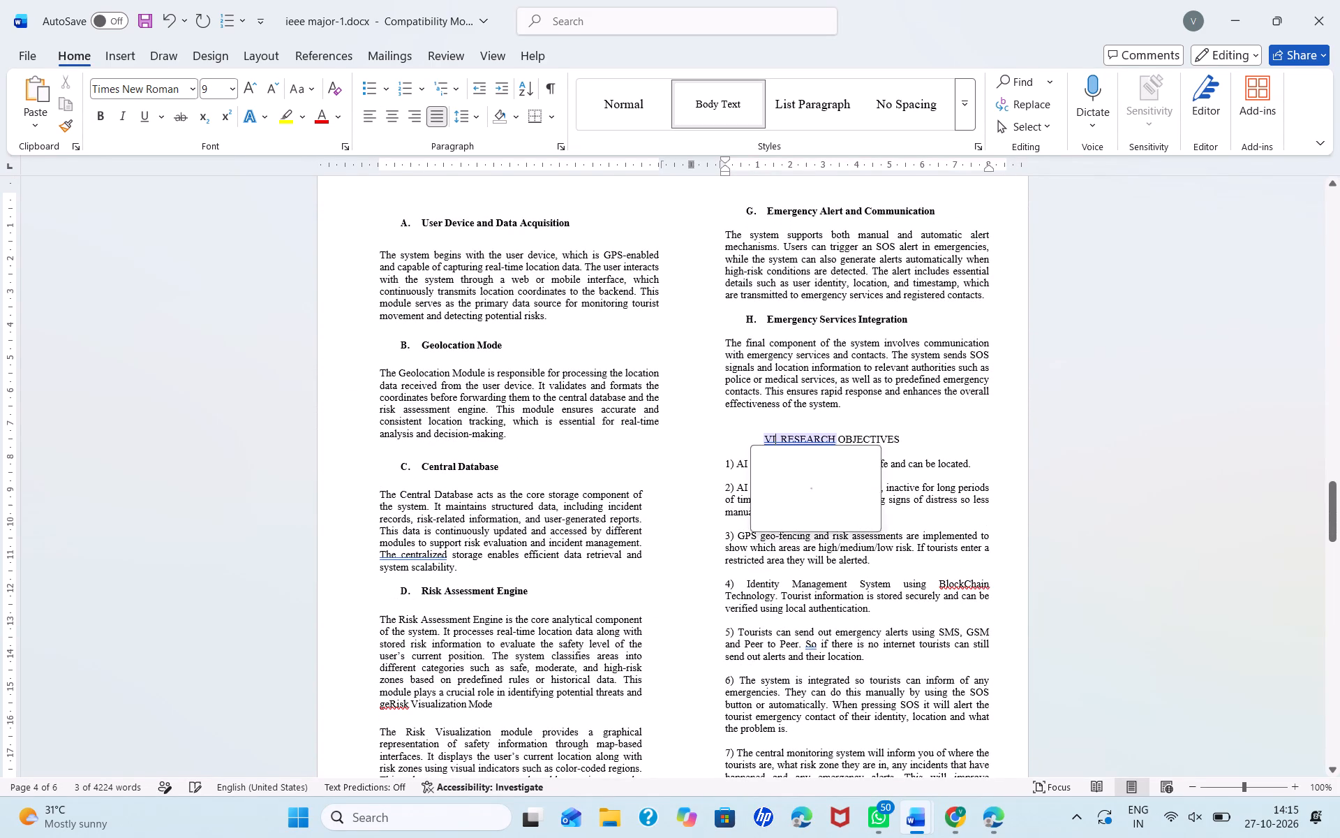
key(i)
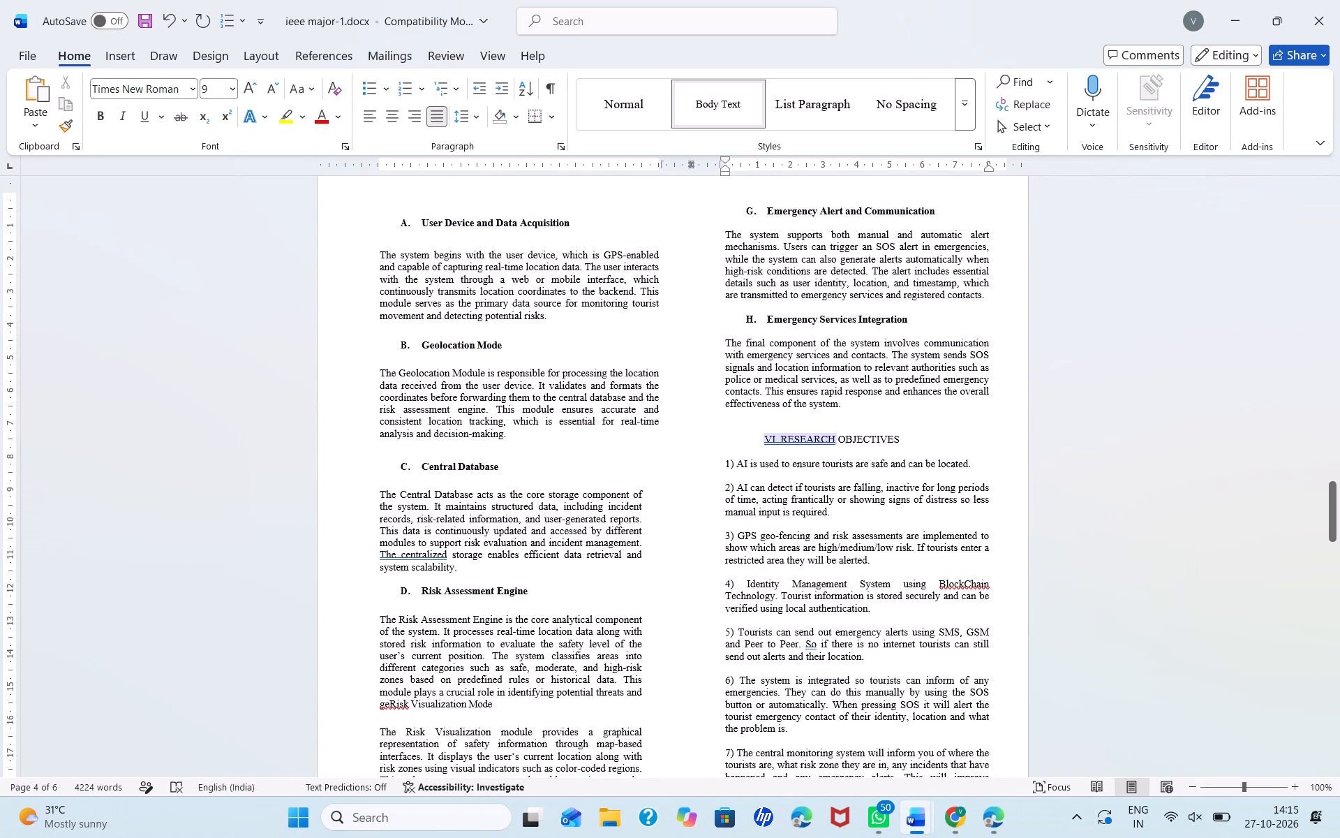
key(period)
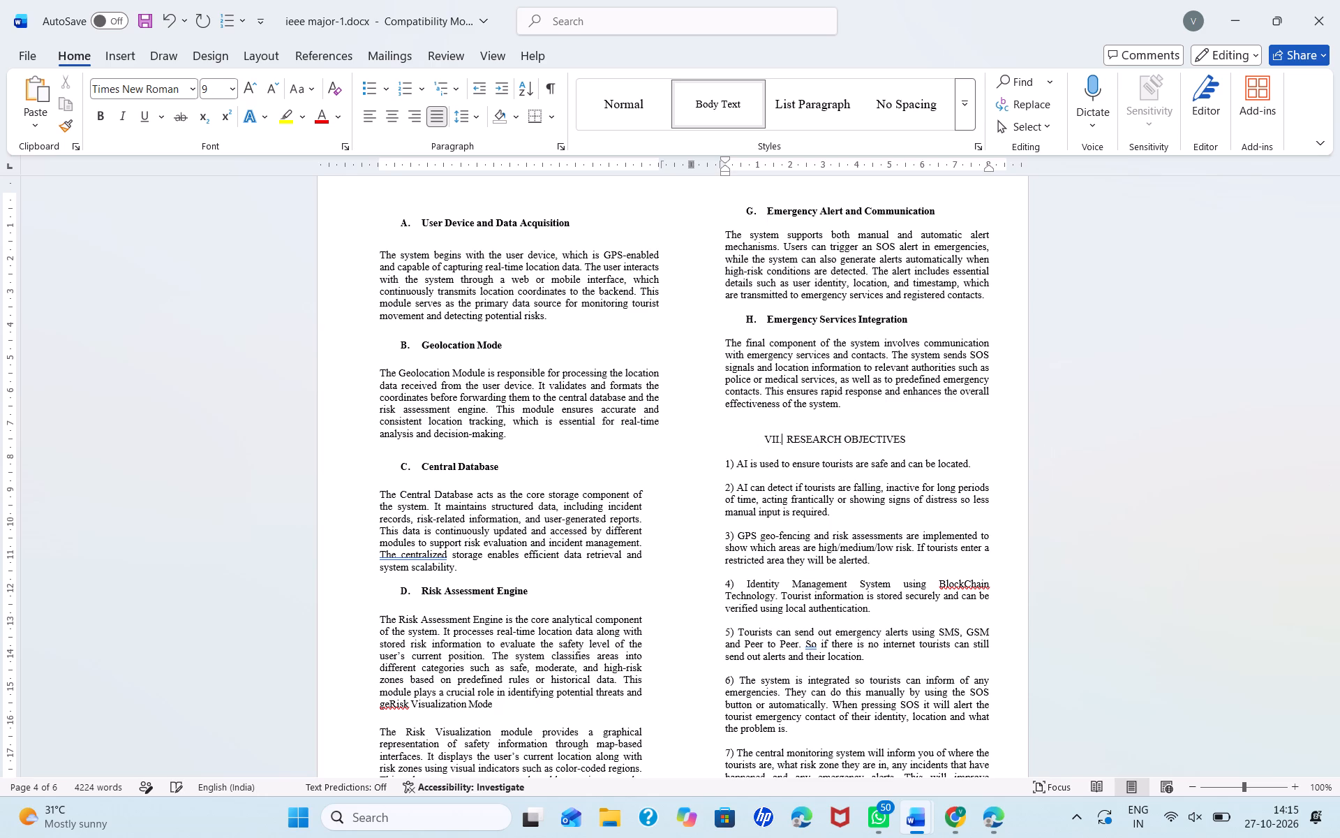
click(786, 434)
key(BackSpace)
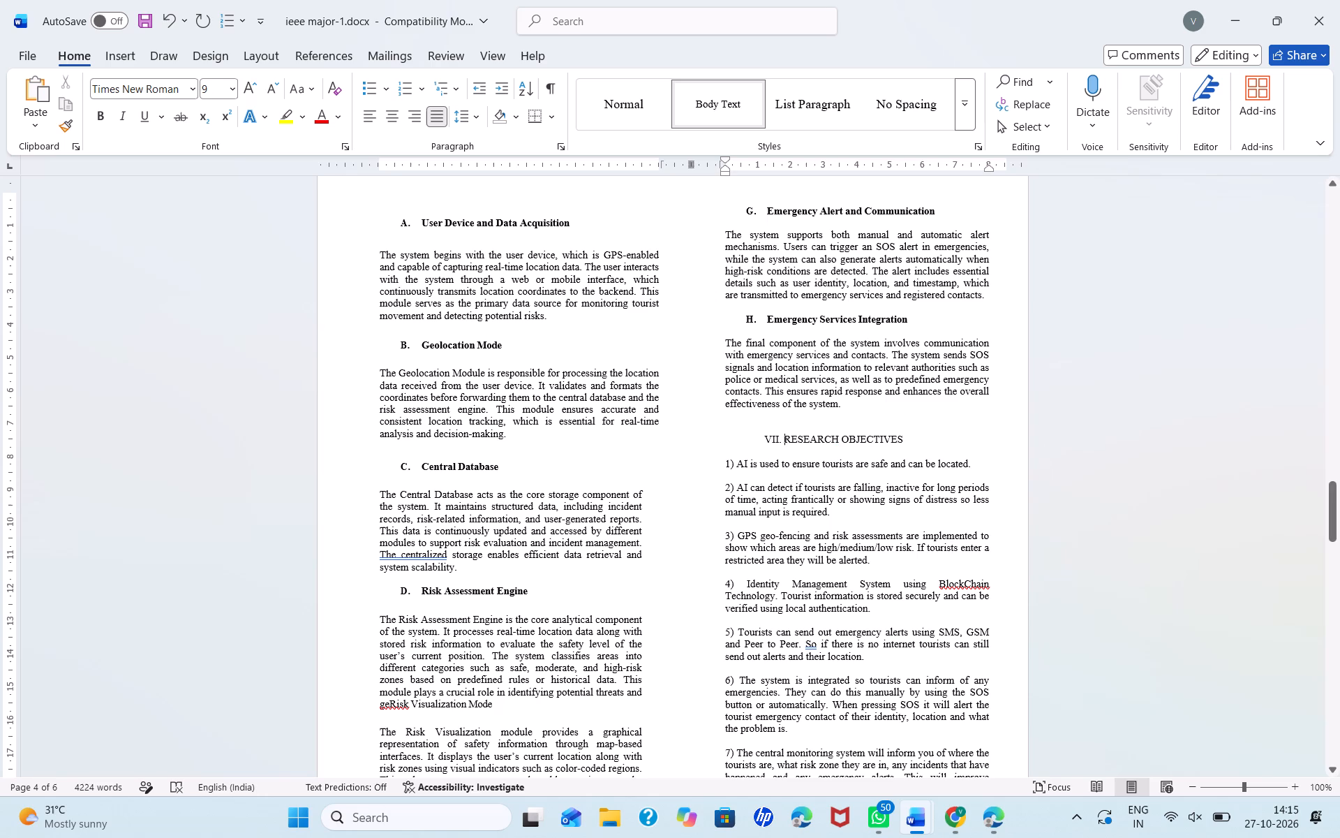
Make the VII. RESEARCH OBJECTIVES heading on page 4 bold and insert one more space before its numeral.
drag(759, 439, 878, 439)
click(894, 409)
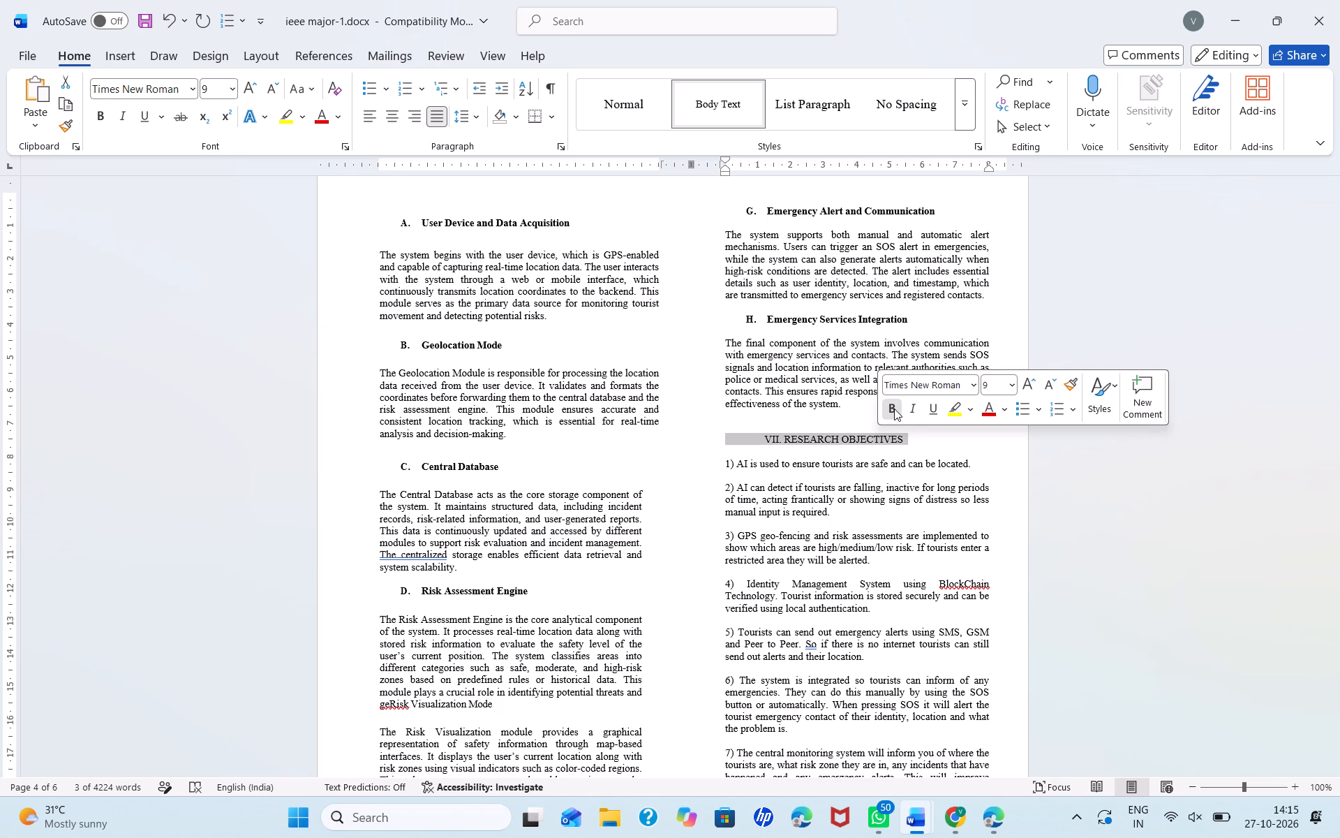
click(764, 446)
key(space)
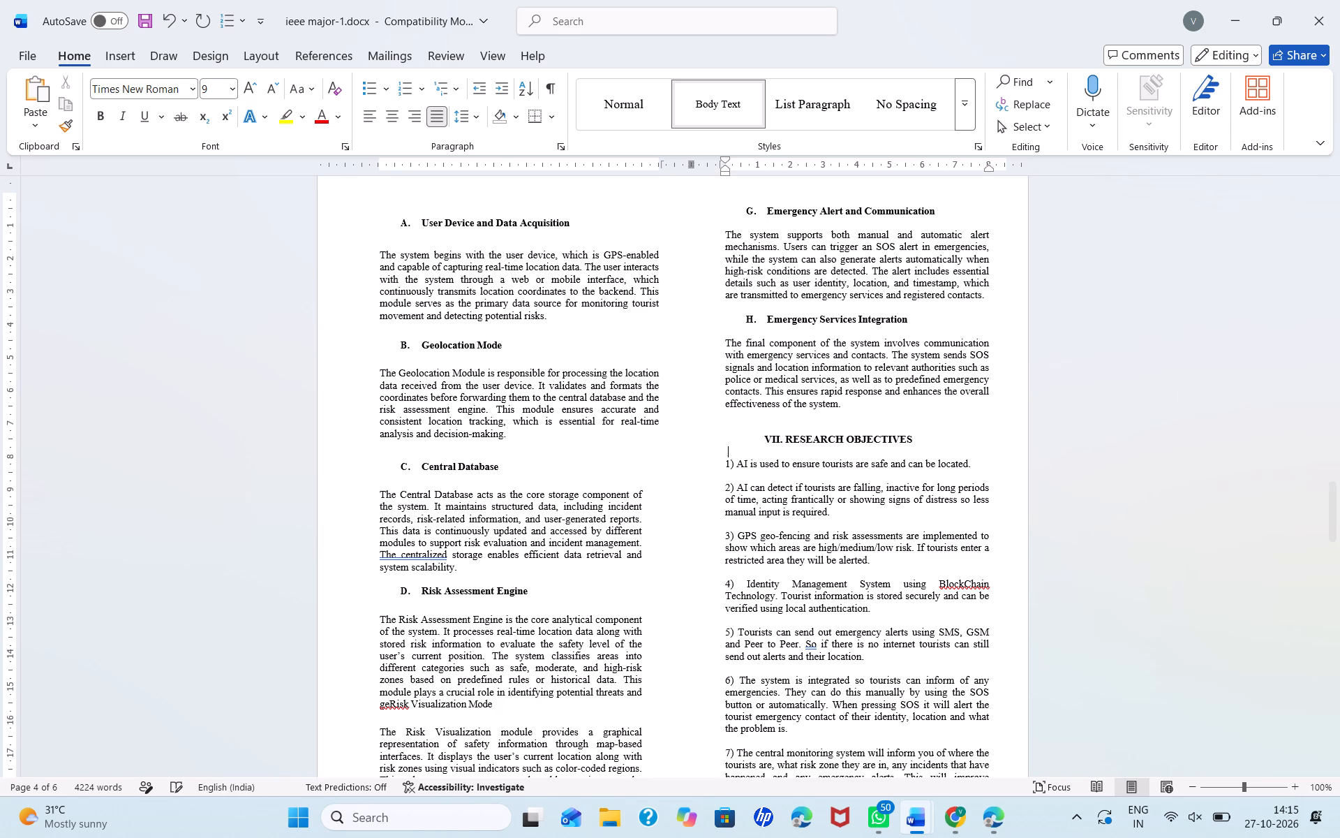
click(759, 434)
key(space)
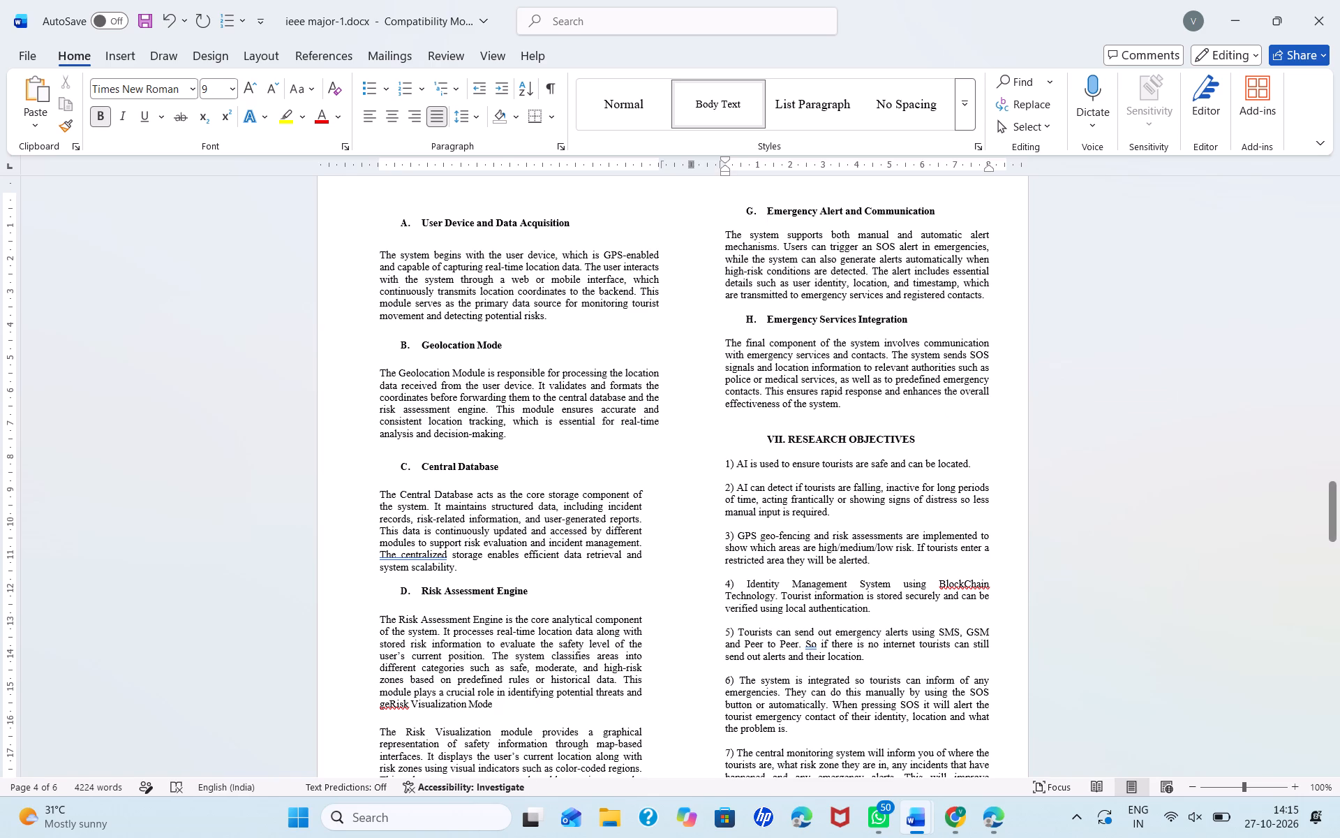
Add a blank line between the VII. RESEARCH OBJECTIVES heading and its first objective.
scroll(886, 548, down, 2)
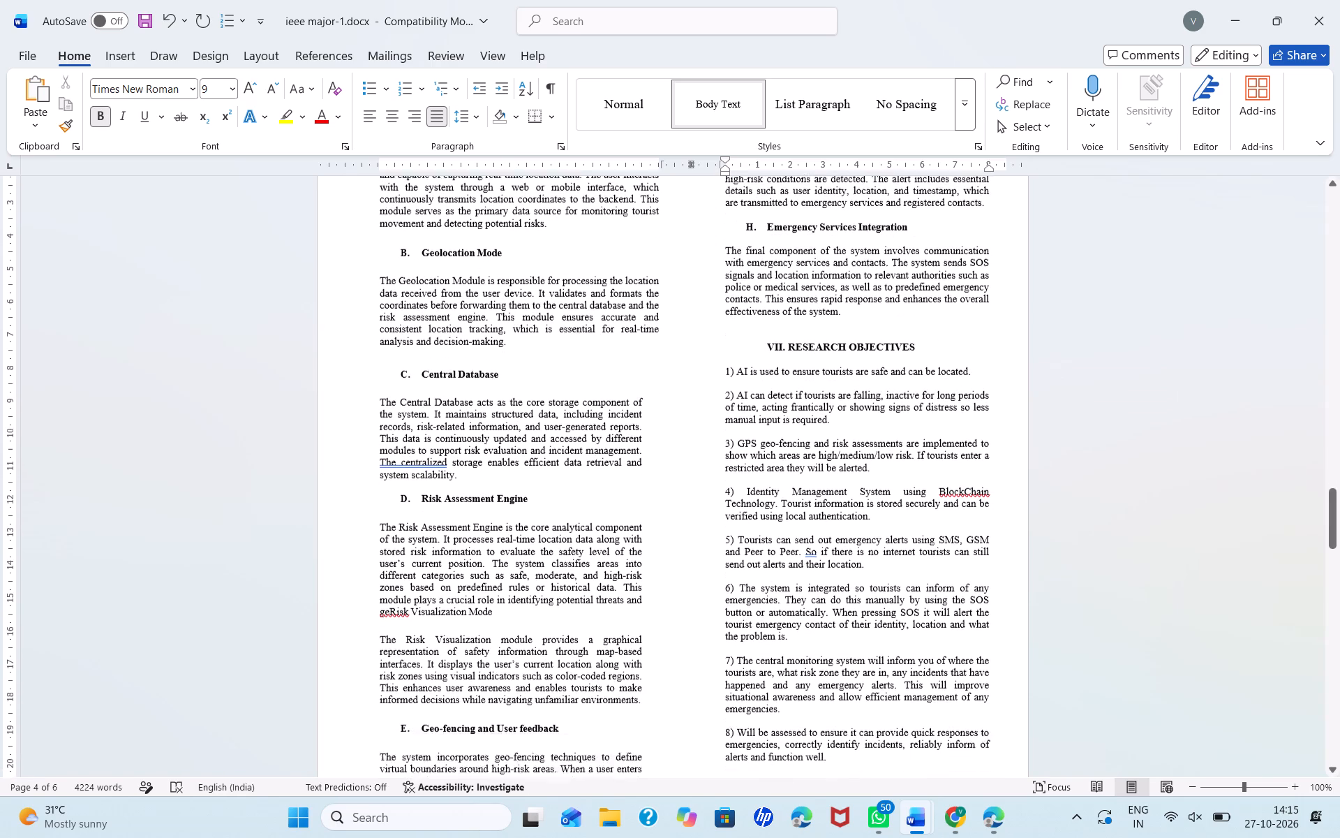
scroll(886, 548, down, 1)
click(973, 336)
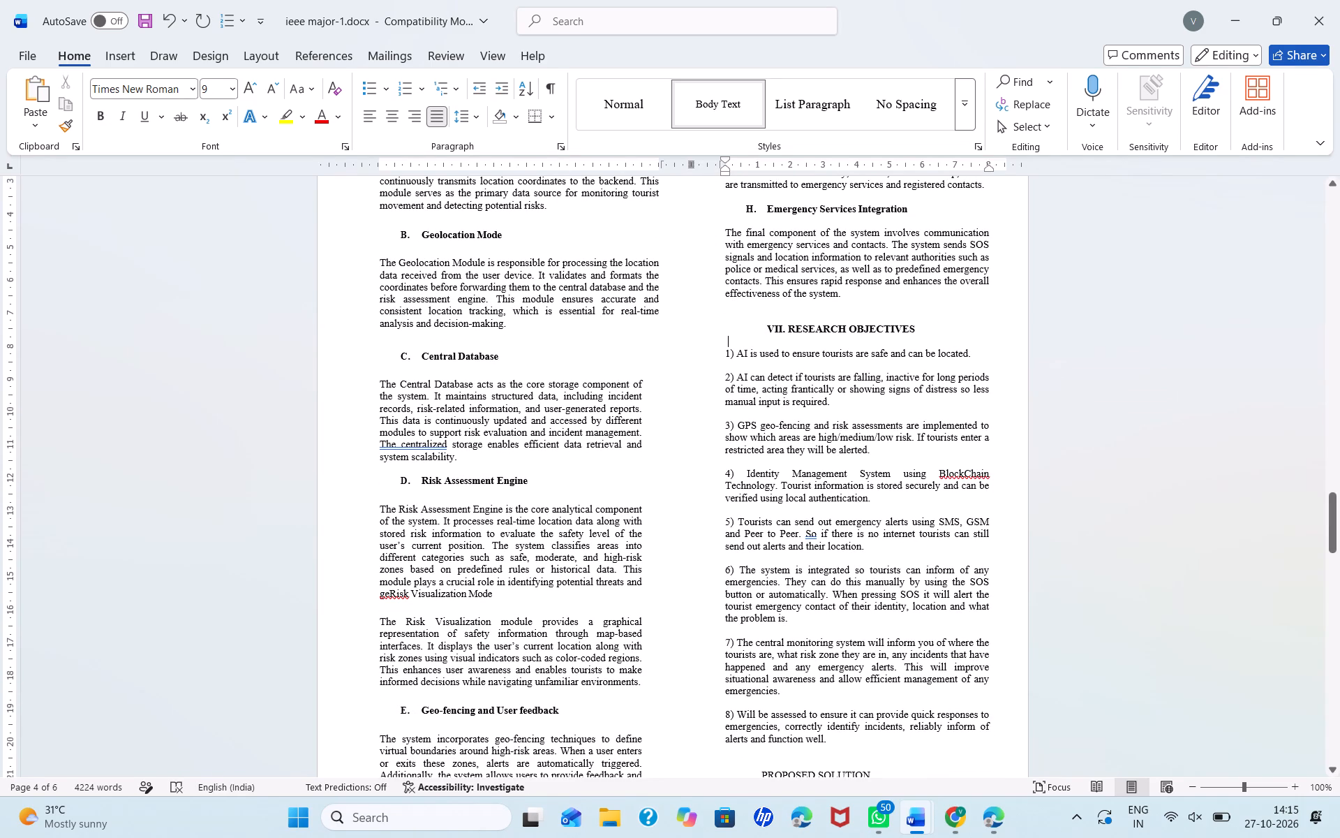
key(Return)
Number the PROPOSED SOLUTION heading on page 4 as VIII, followed by a period.
scroll(973, 336, down, 2)
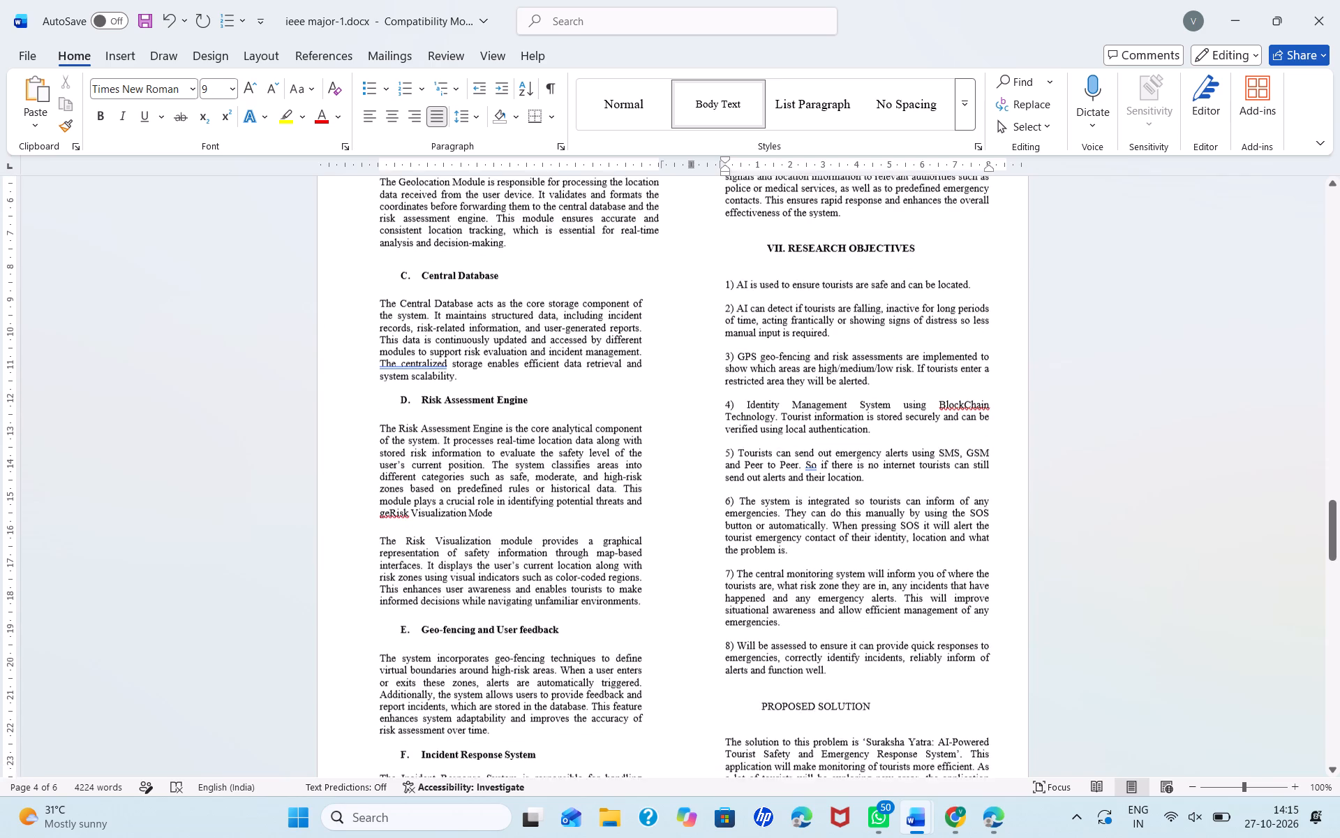
scroll(973, 336, down, 2)
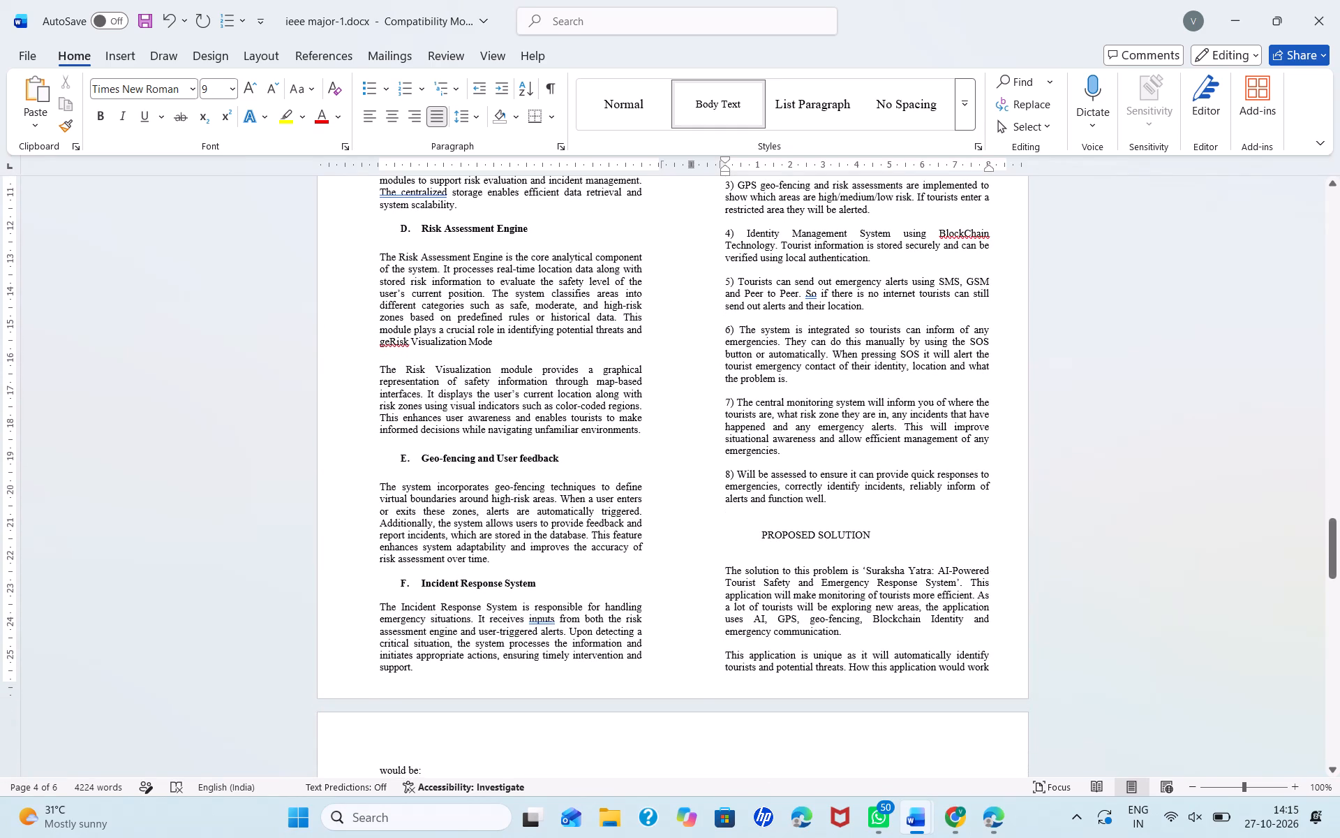
scroll(1003, 286, up, 3)
scroll(1003, 286, down, 1)
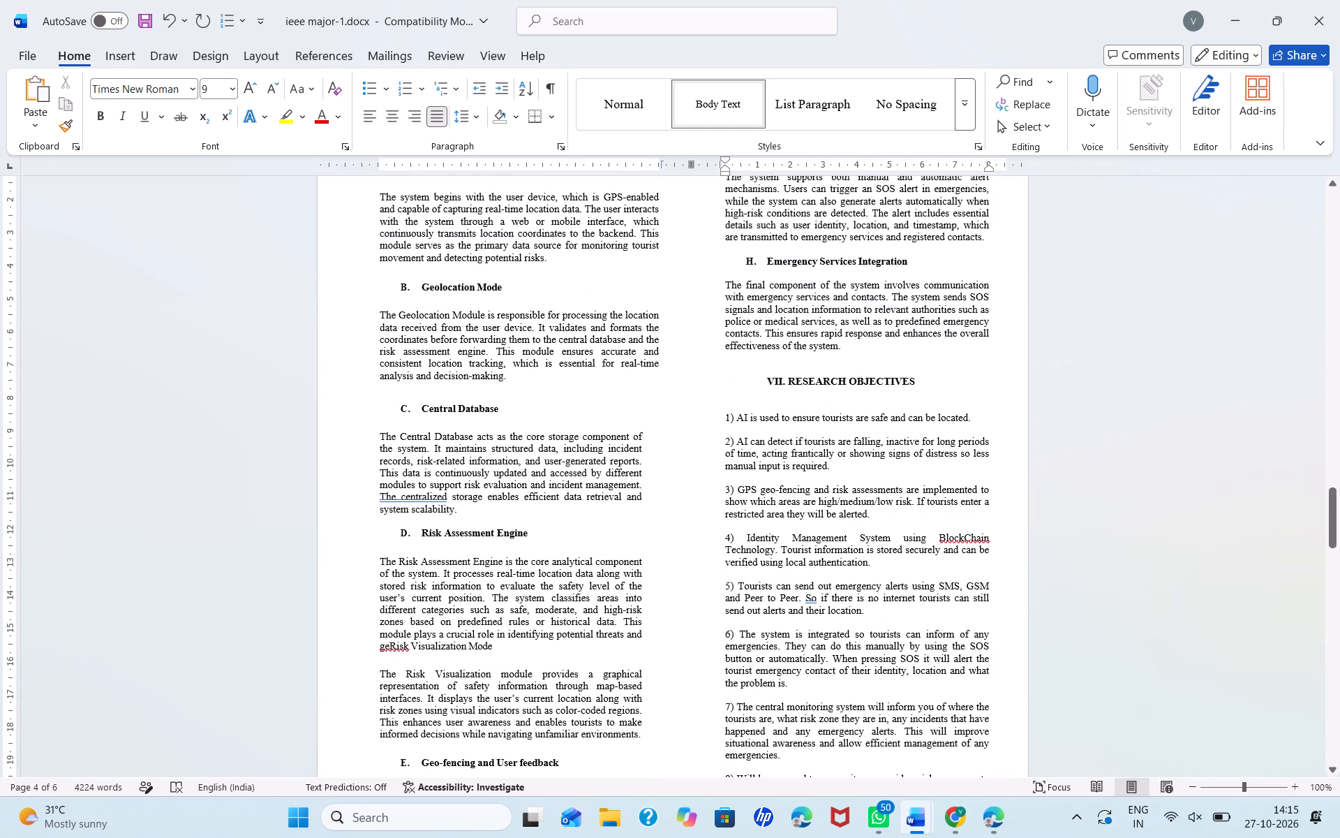
scroll(1003, 286, down, 1)
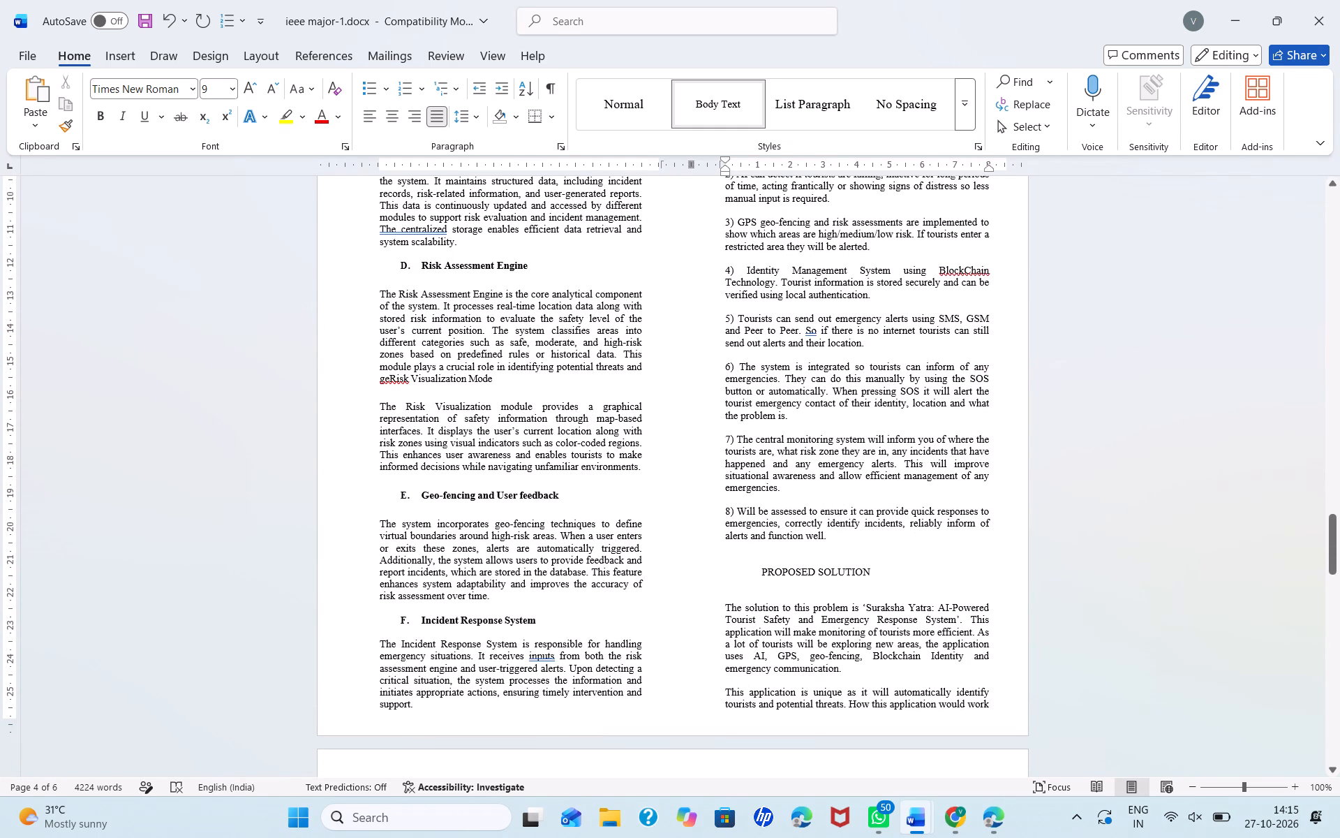
click(757, 566)
text(VIII)
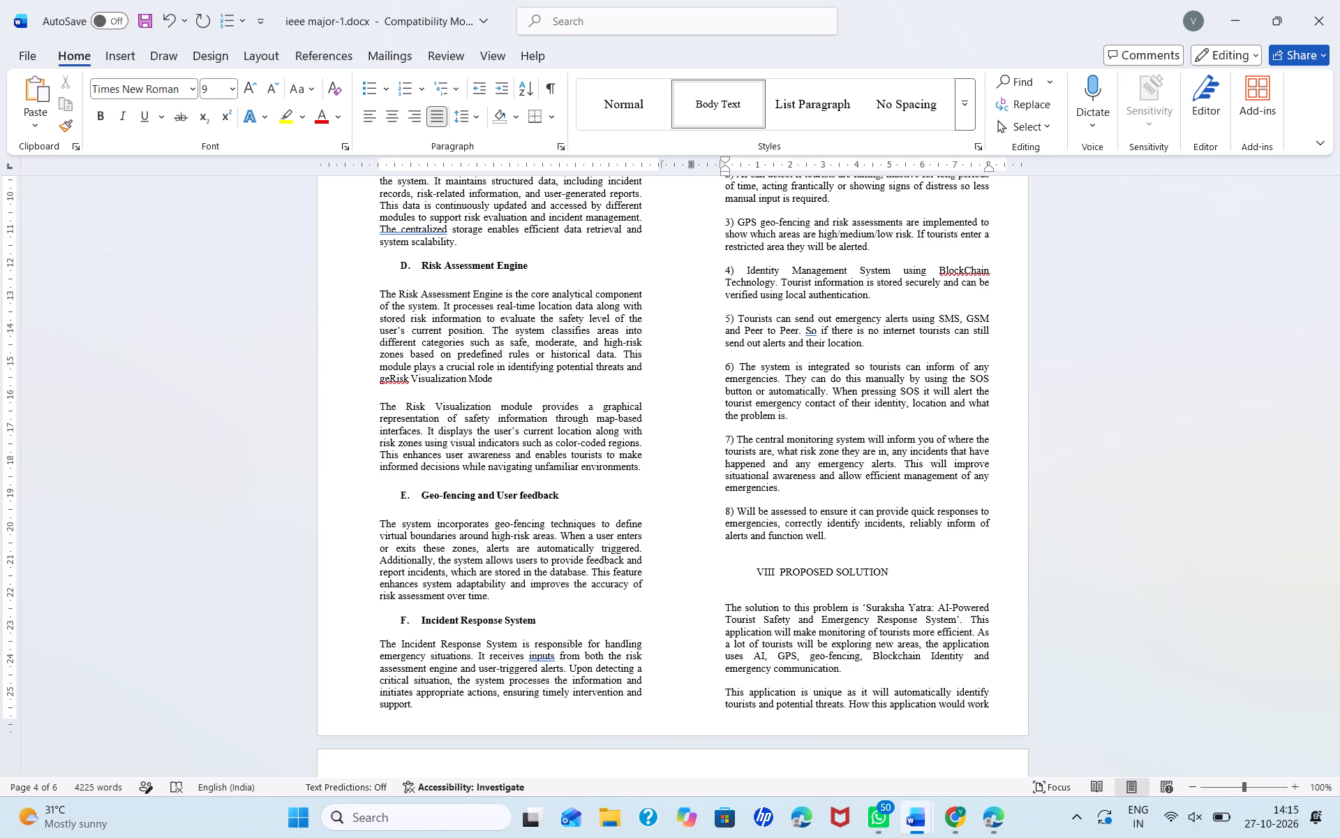
key(period)
Shift the VIII. PROPOSED SOLUTION heading toward the column's centre by inserting eight spaces before its numeral.
click(740, 575)
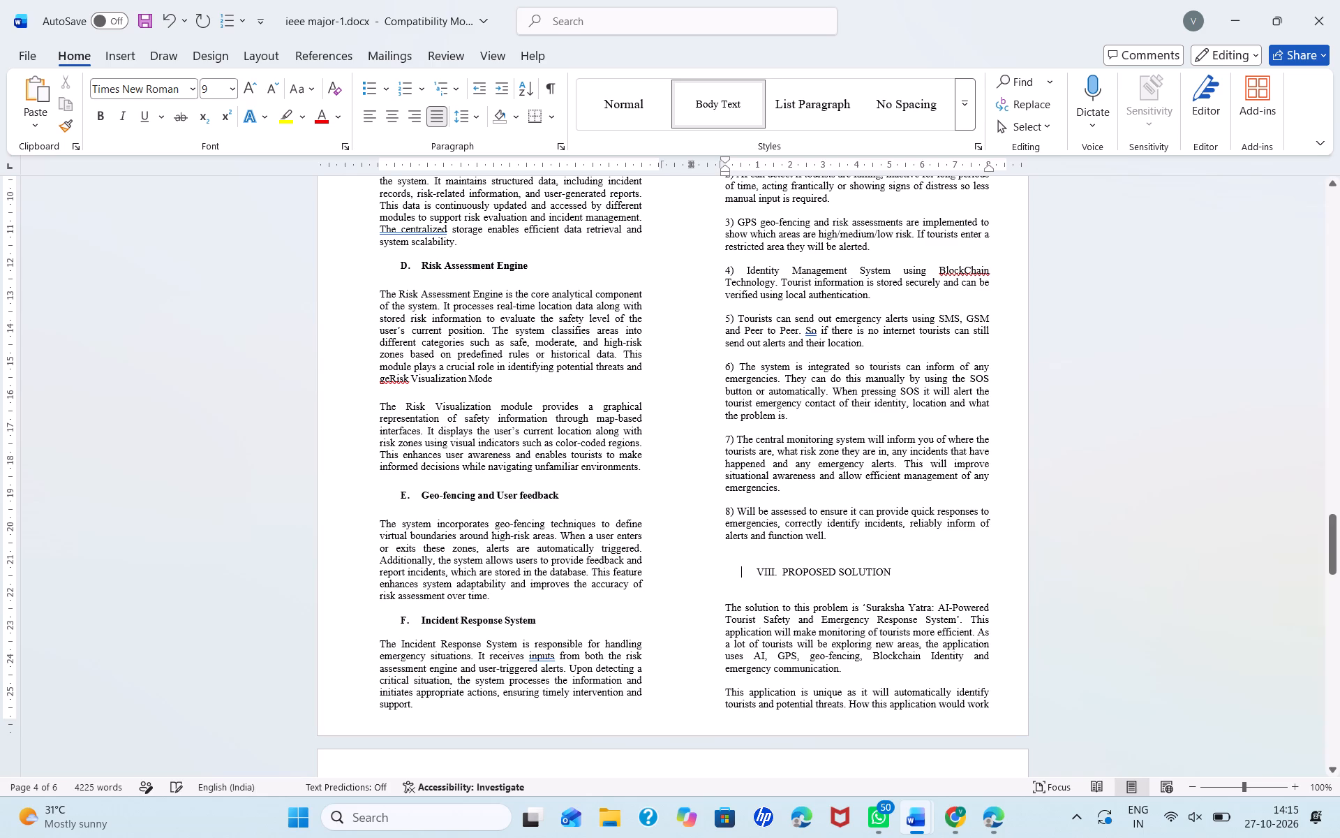
key(space)
key(space)
key(space)
key(space)
key(space)
key(space)
key(space)
key(space)
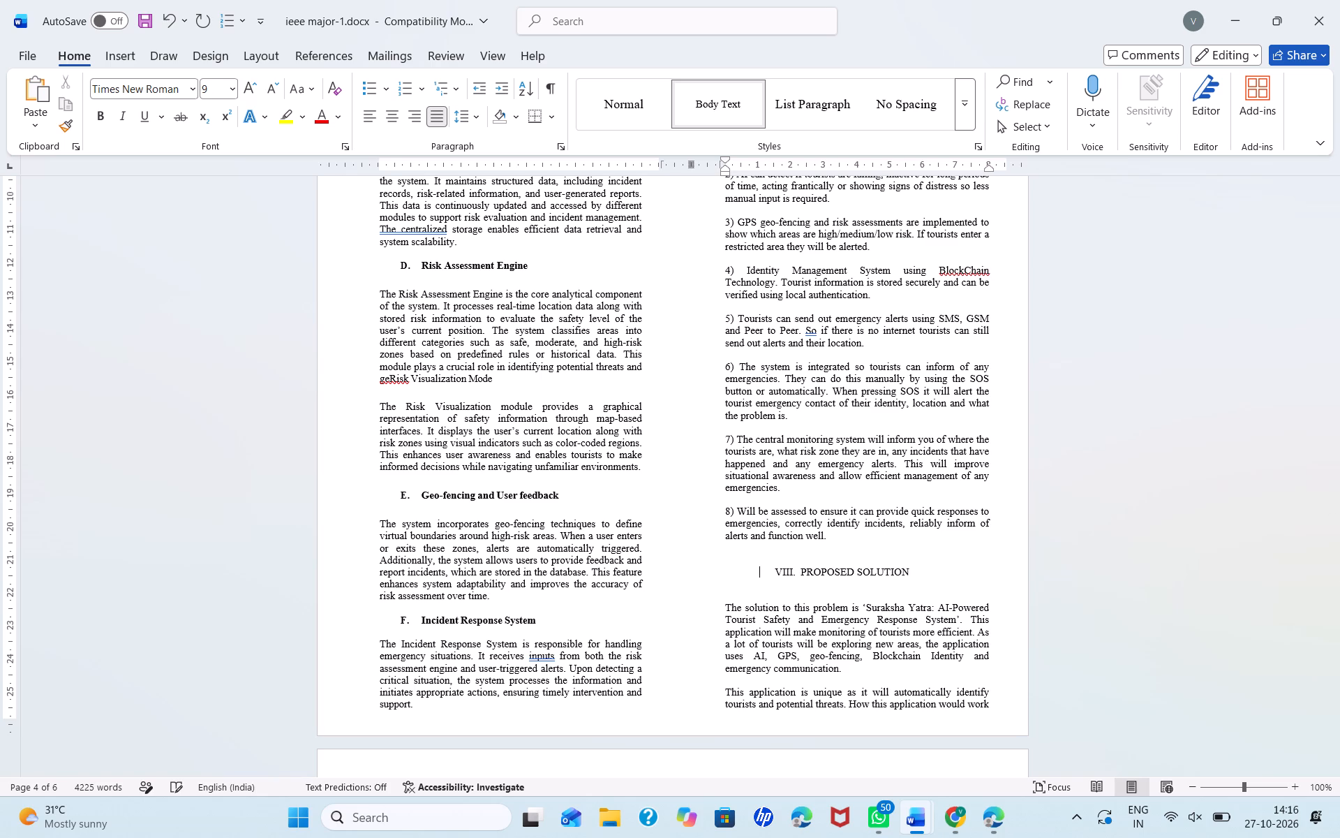
Make the whole VIII. PROPOSED SOLUTION heading bold.
drag(773, 565, 861, 581)
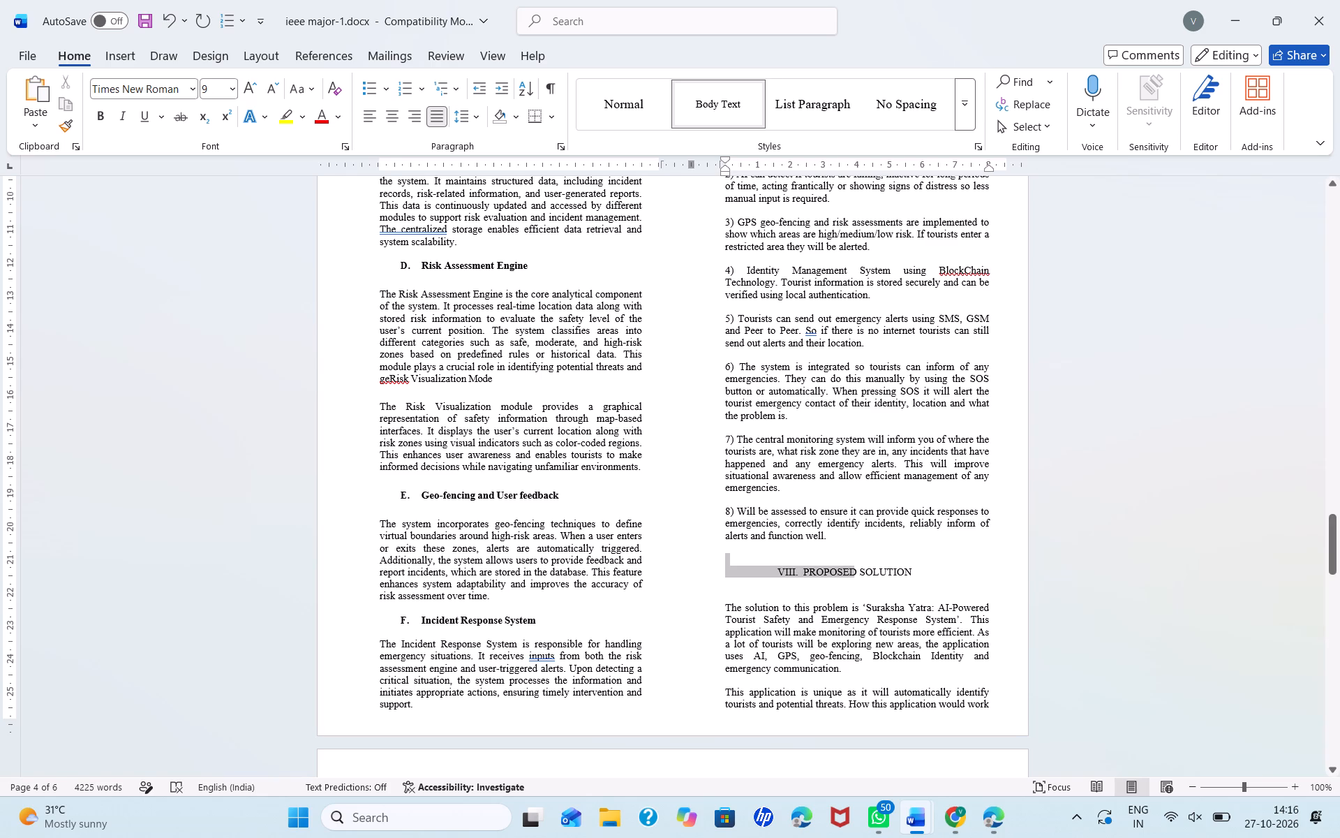
drag(861, 581, 902, 582)
click(908, 552)
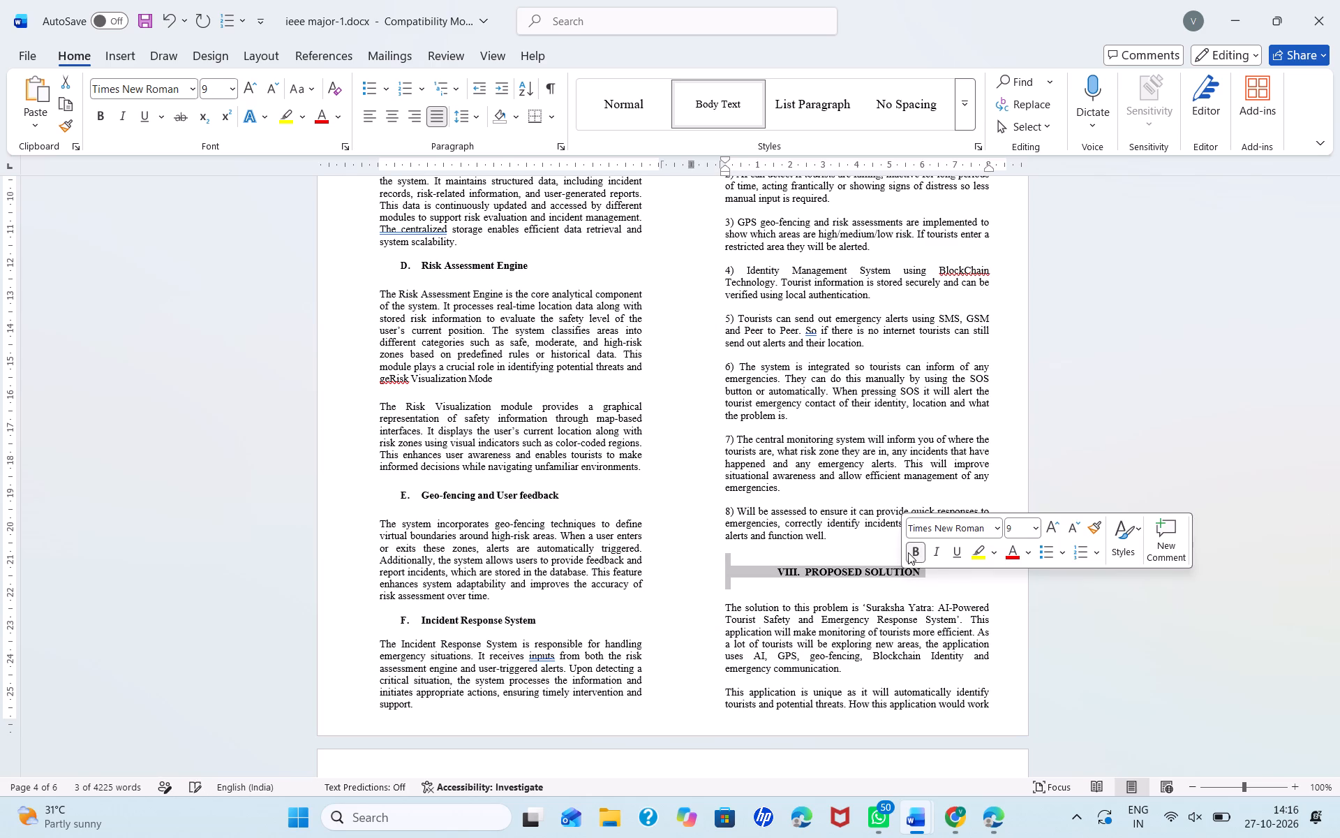
click(845, 601)
Renumber the CONCLUSION heading on page 5 as IX with a period and leave a single space before the title.
scroll(845, 601, down, 3)
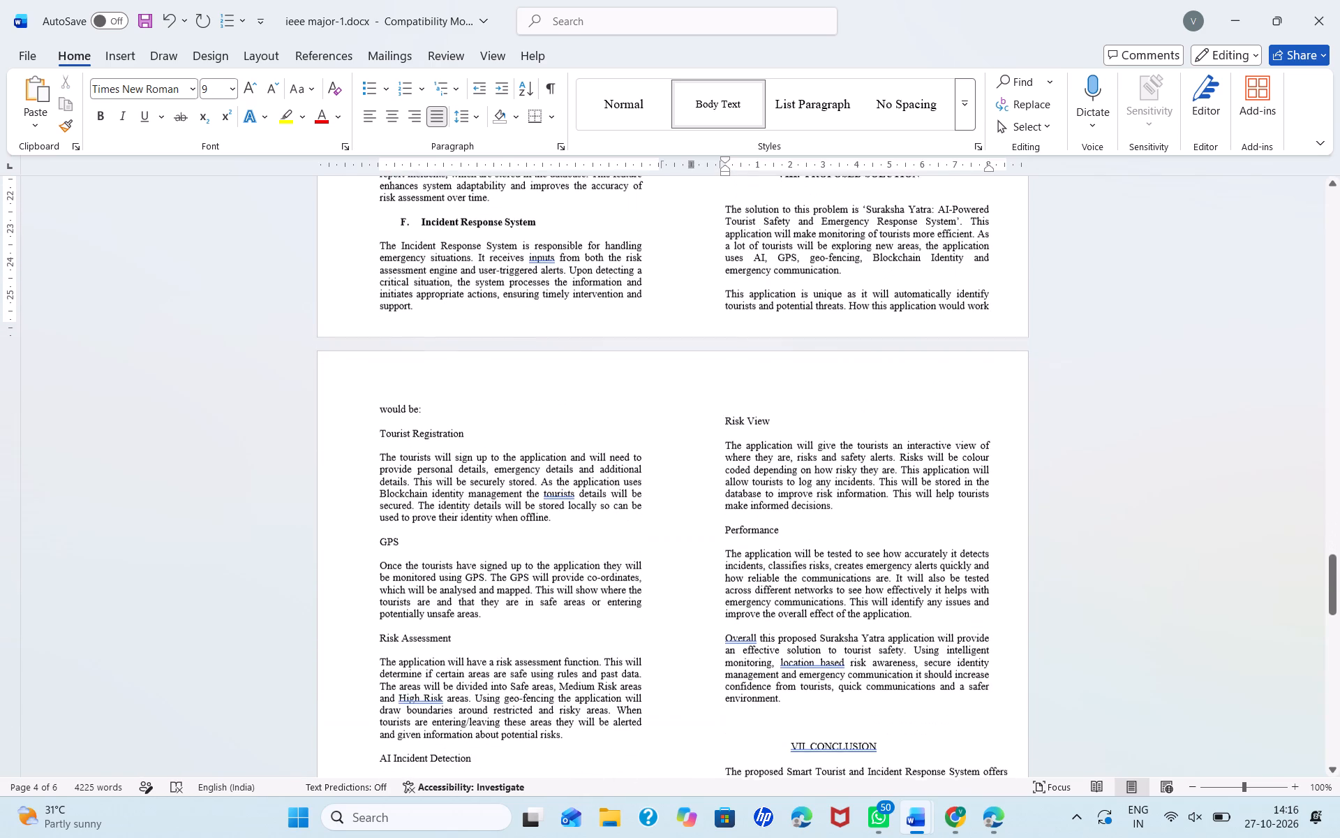
scroll(685, 574, down, 2)
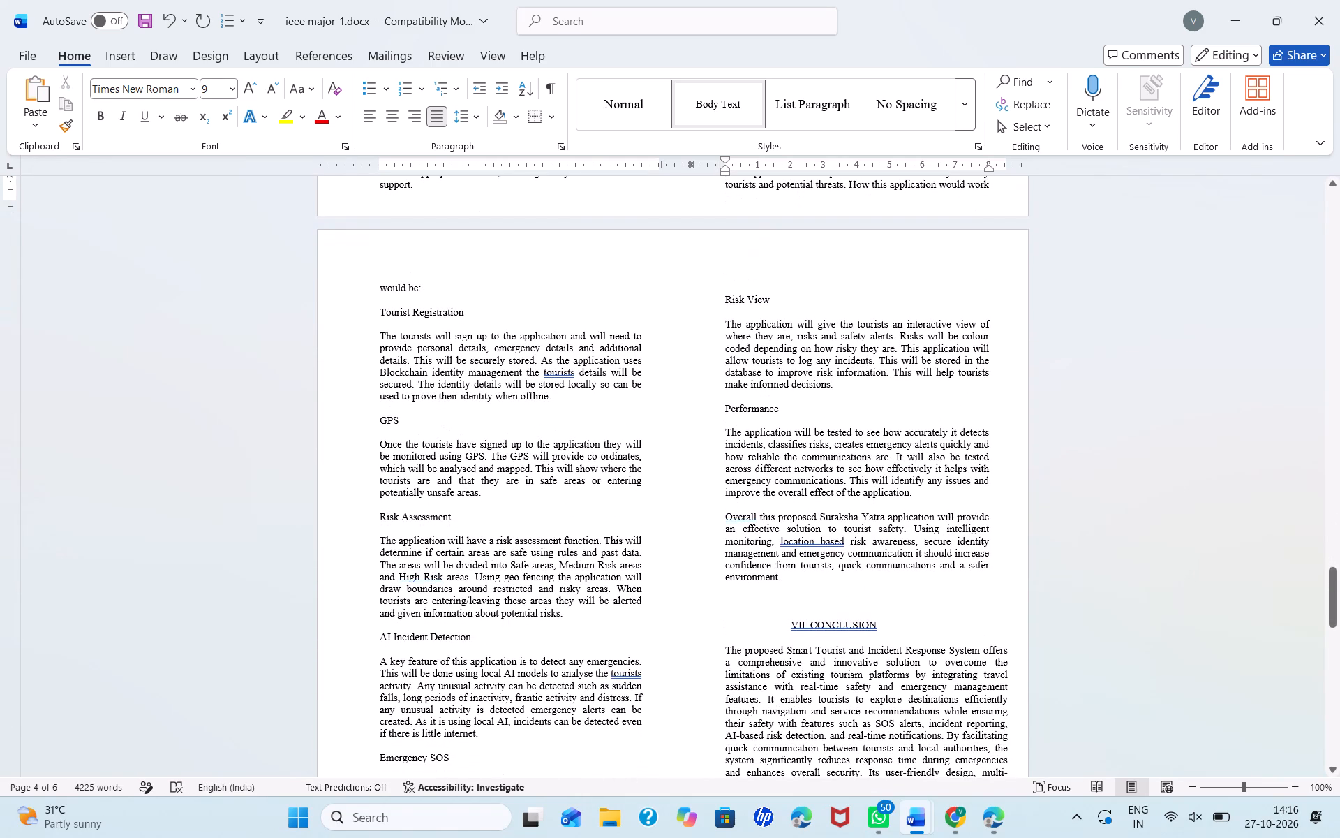
scroll(685, 574, down, 3)
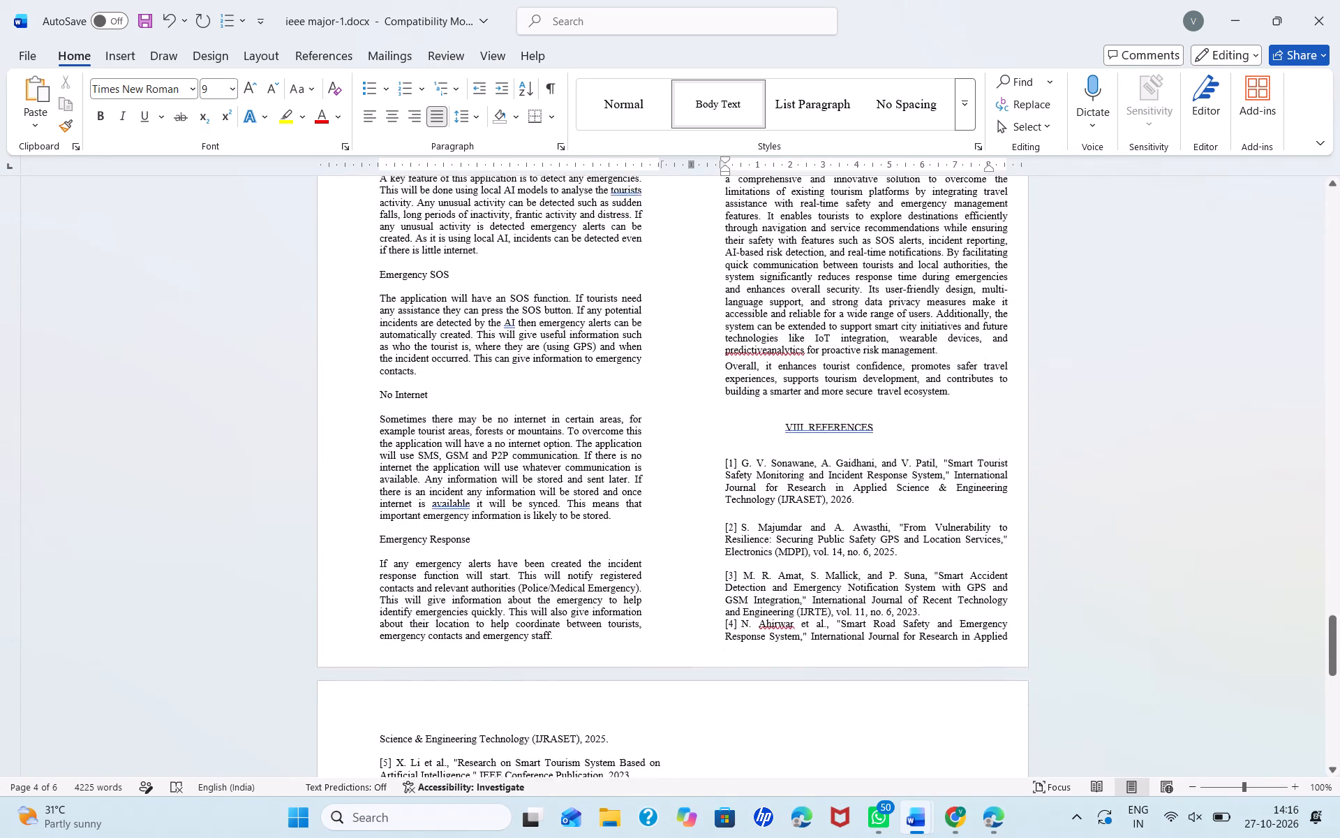
scroll(685, 574, up, 3)
scroll(799, 535, up, 3)
scroll(799, 535, down, 1)
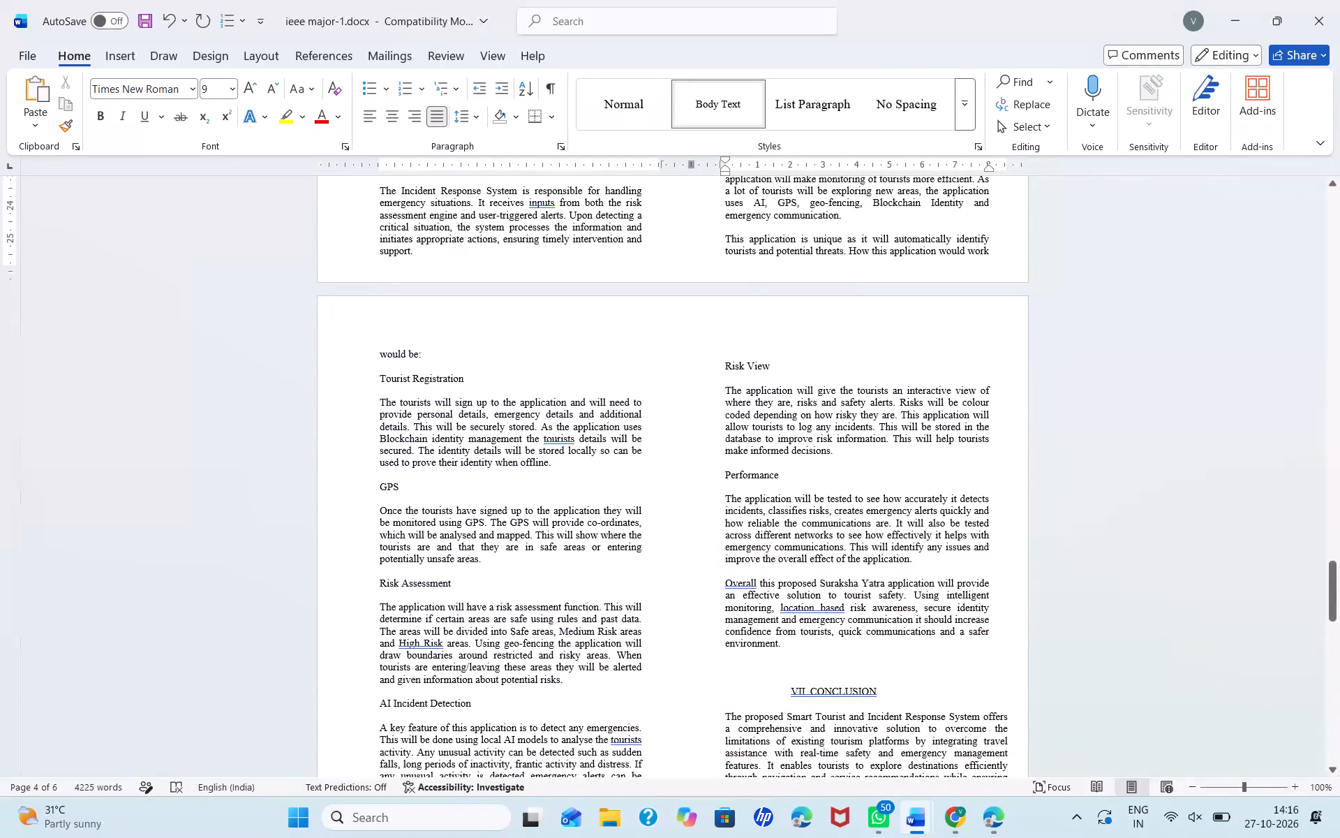
click(801, 689)
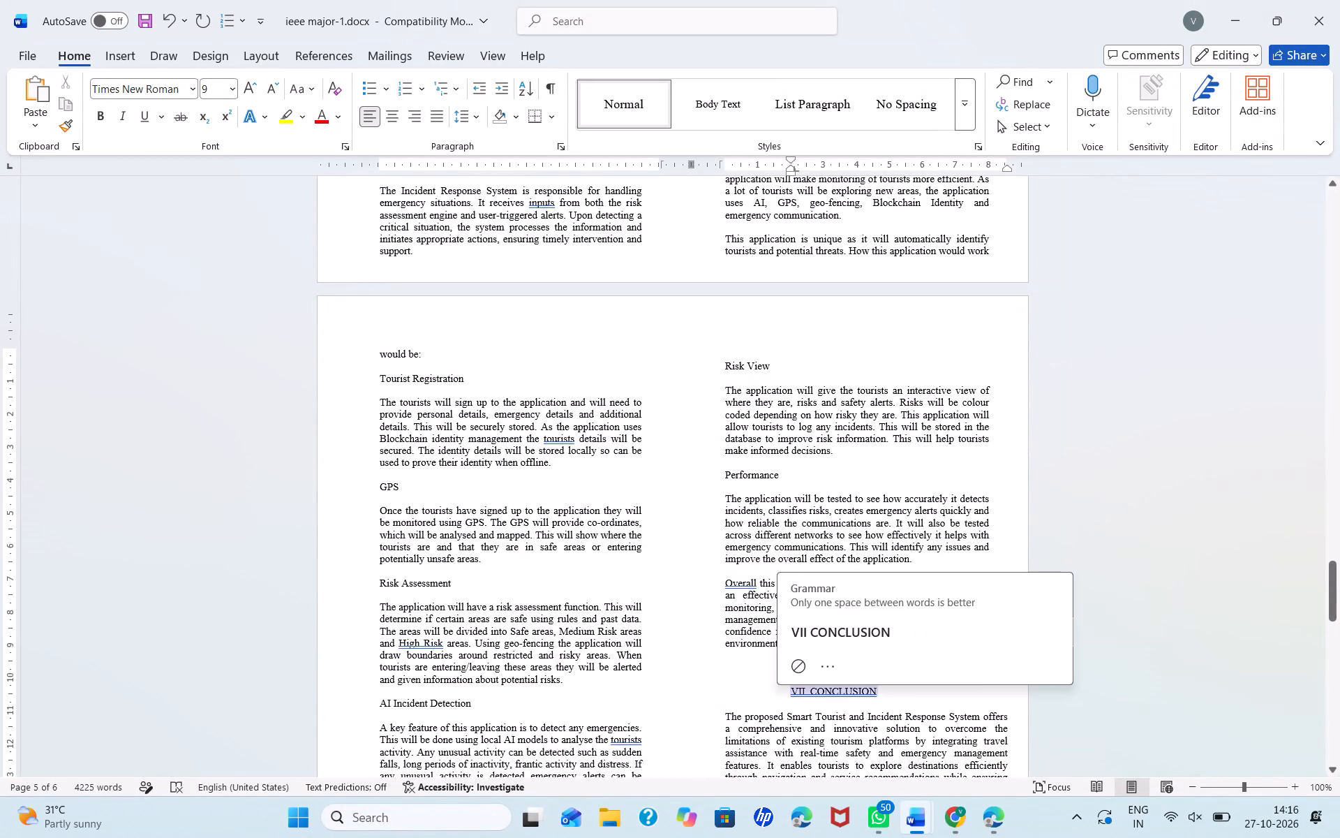
key(BackSpace)
key(BackSpace)
key(Right)
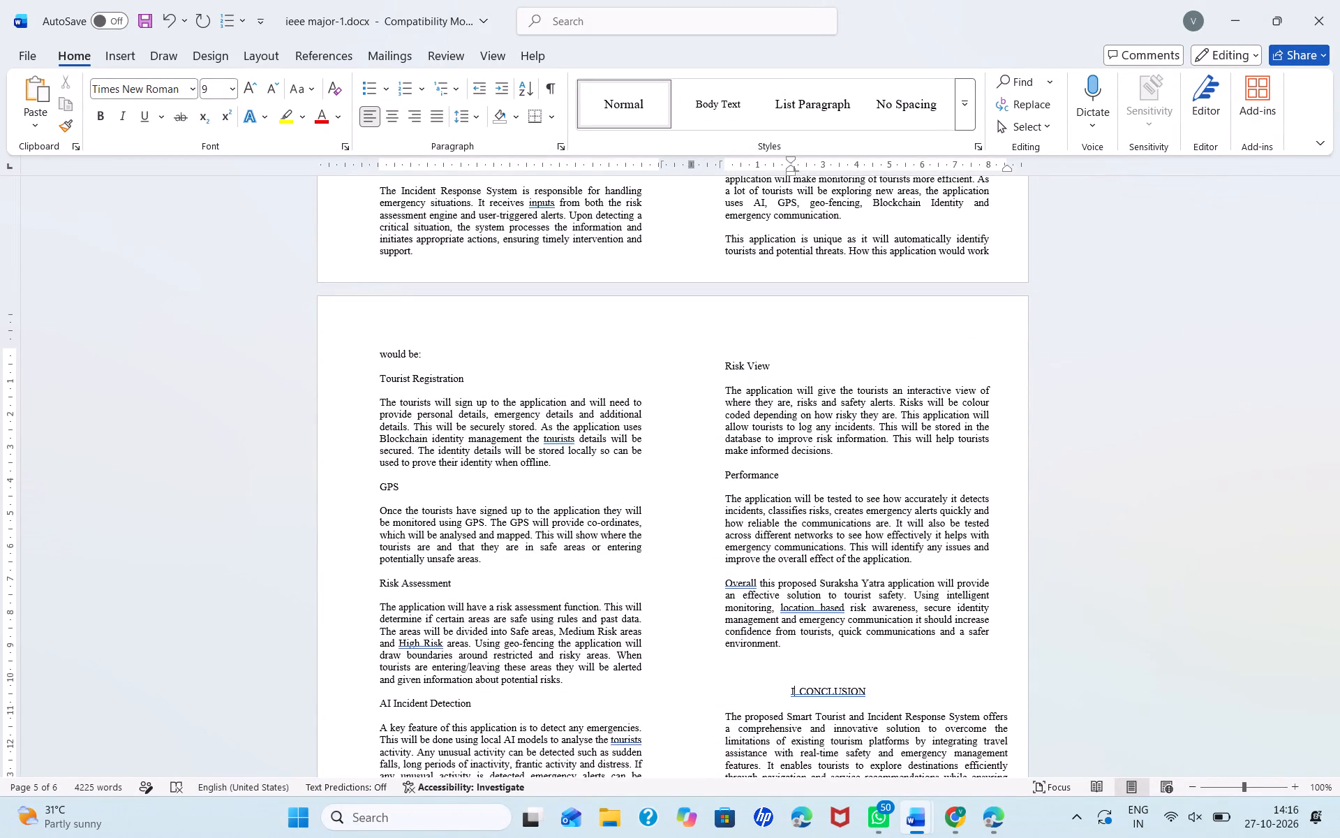
key(x)
key(period)
key(Right)
key(BackSpace)
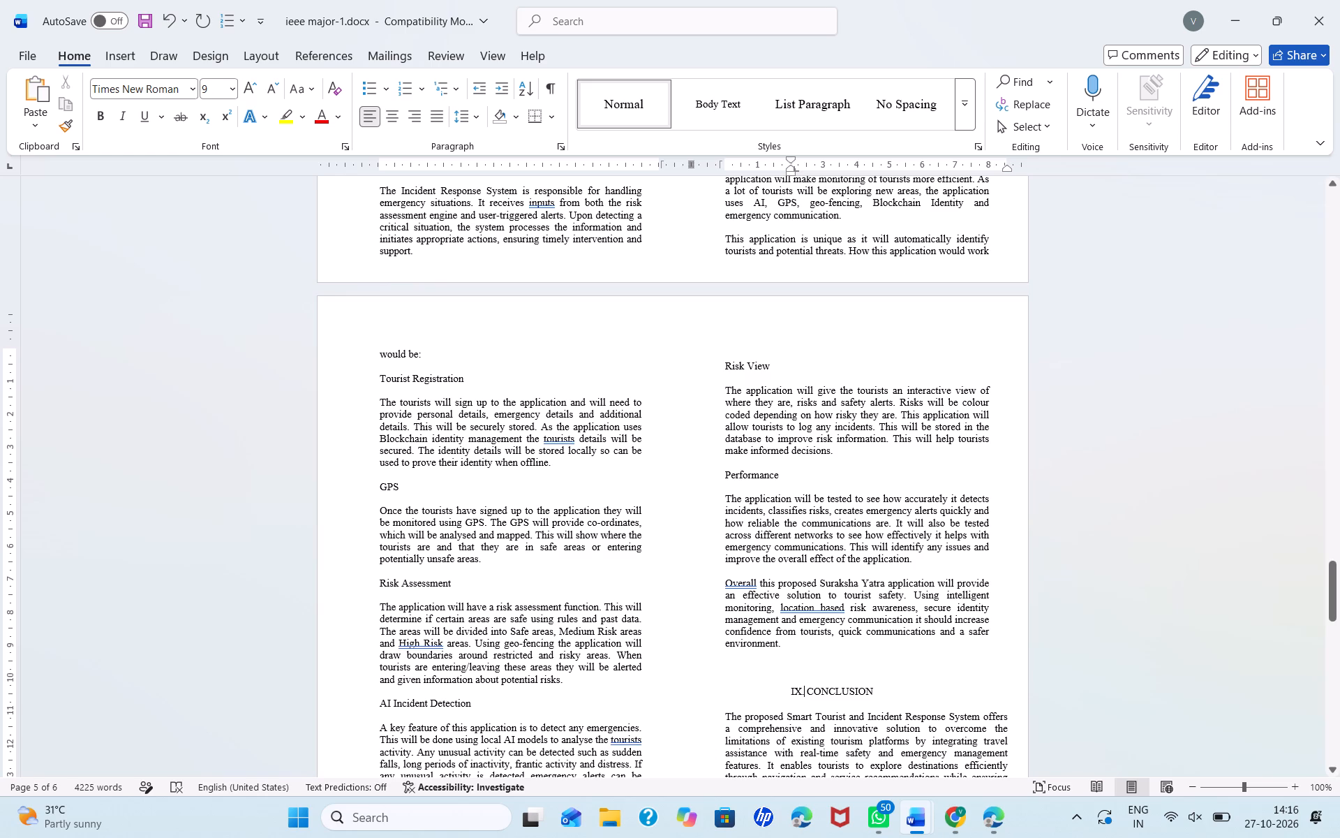
Make the whole IX. CONCLUSION heading bold.
drag(790, 693, 850, 698)
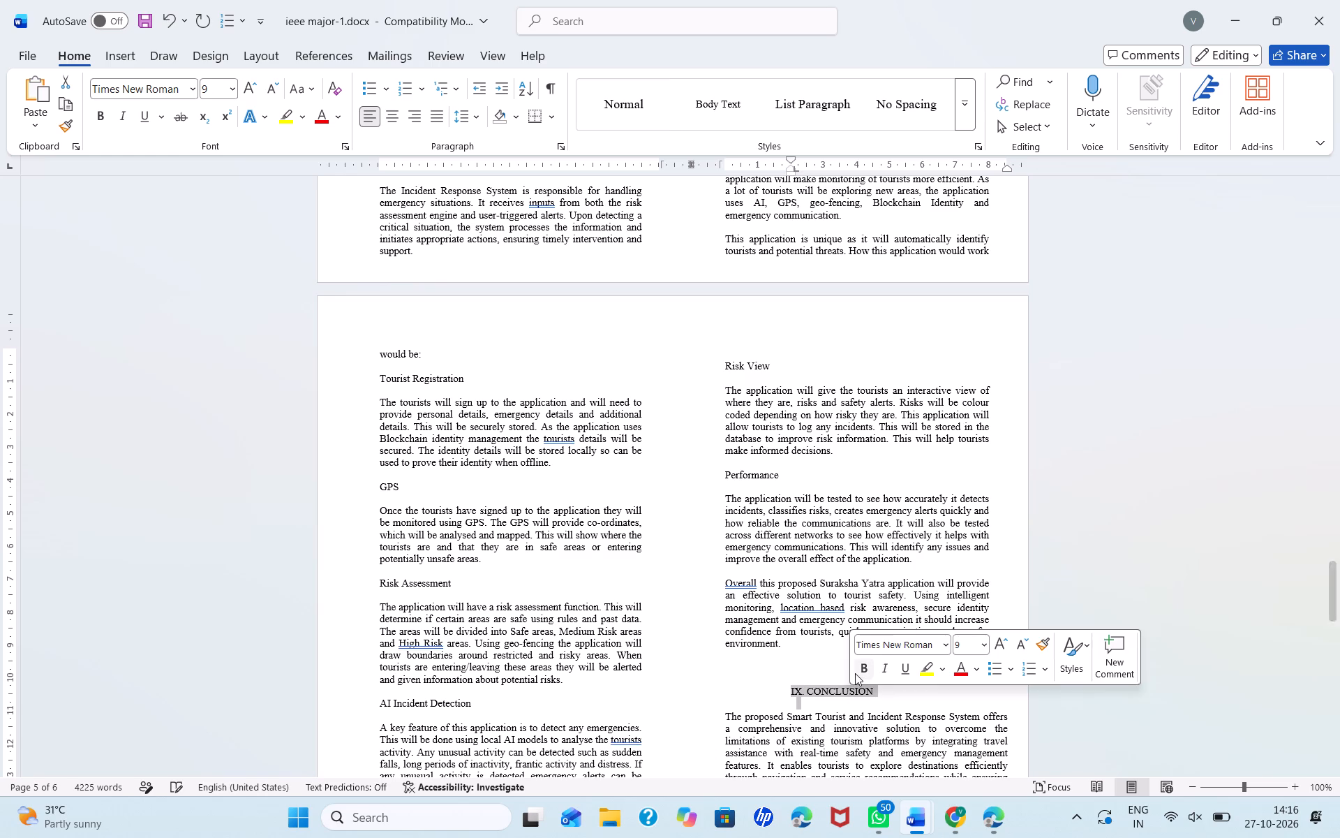
click(856, 673)
click(887, 699)
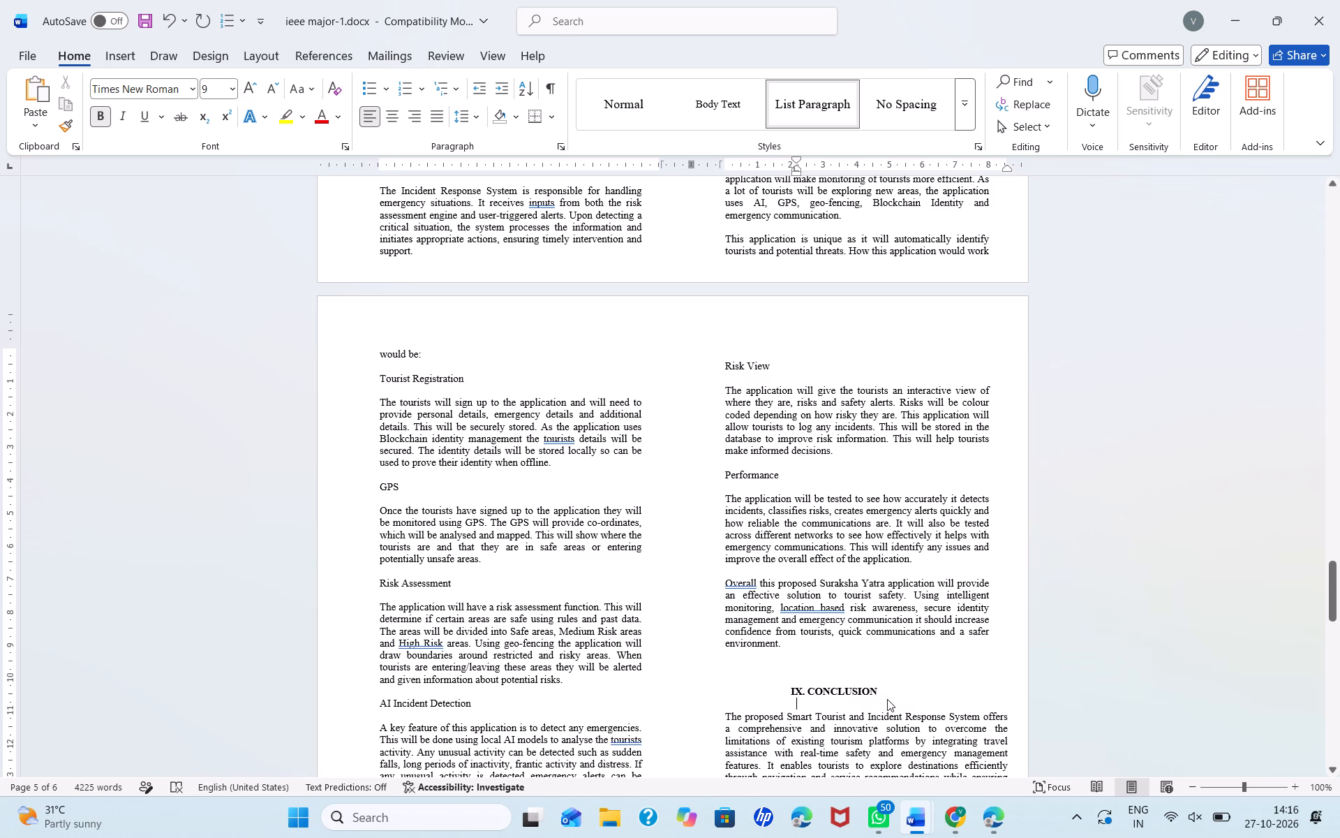
Renumber the REFERENCES heading on page 5 as X with a period and remove the extra space following it.
scroll(887, 699, down, 4)
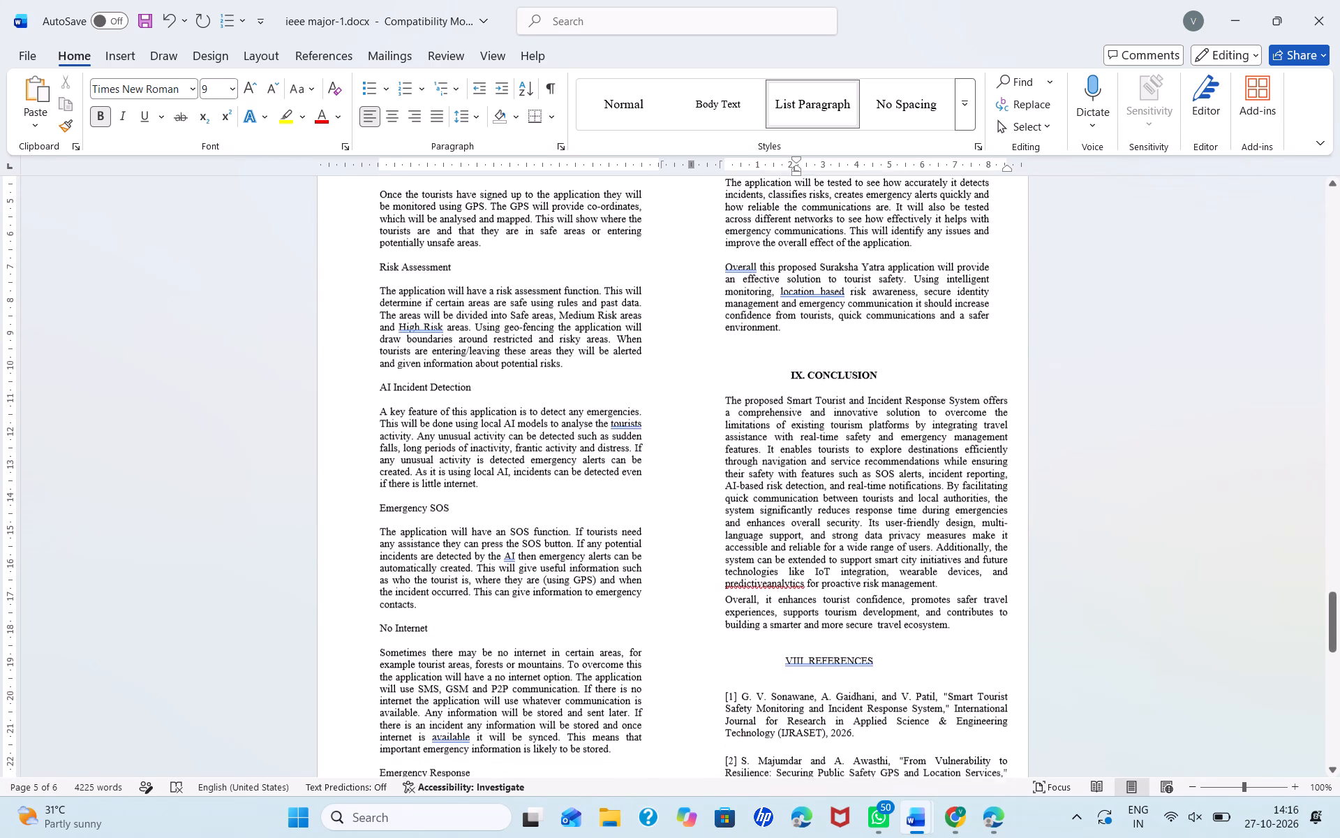
scroll(887, 699, down, 1)
click(800, 615)
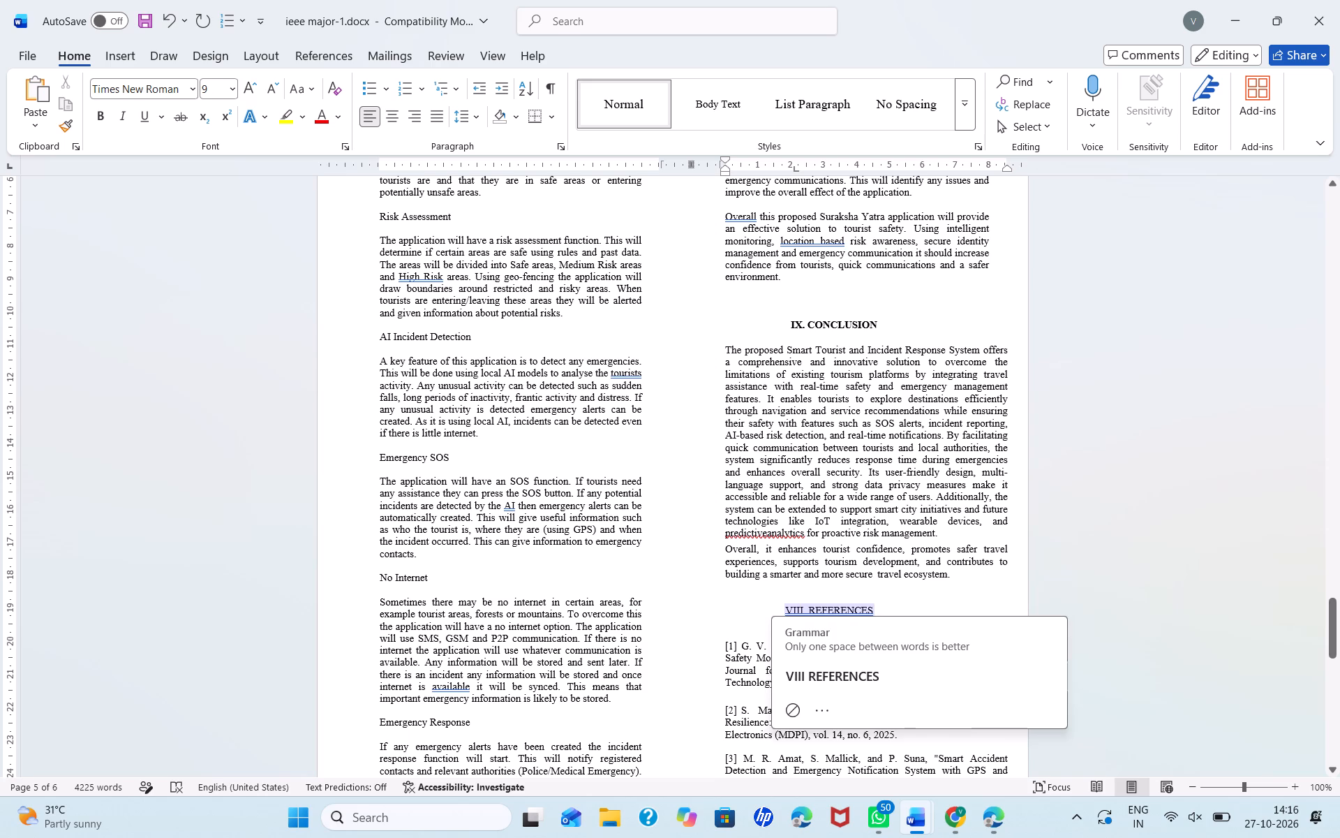
click(804, 610)
key(BackSpace)
key(BackSpace)
key(BackSpace)
key(BackSpace)
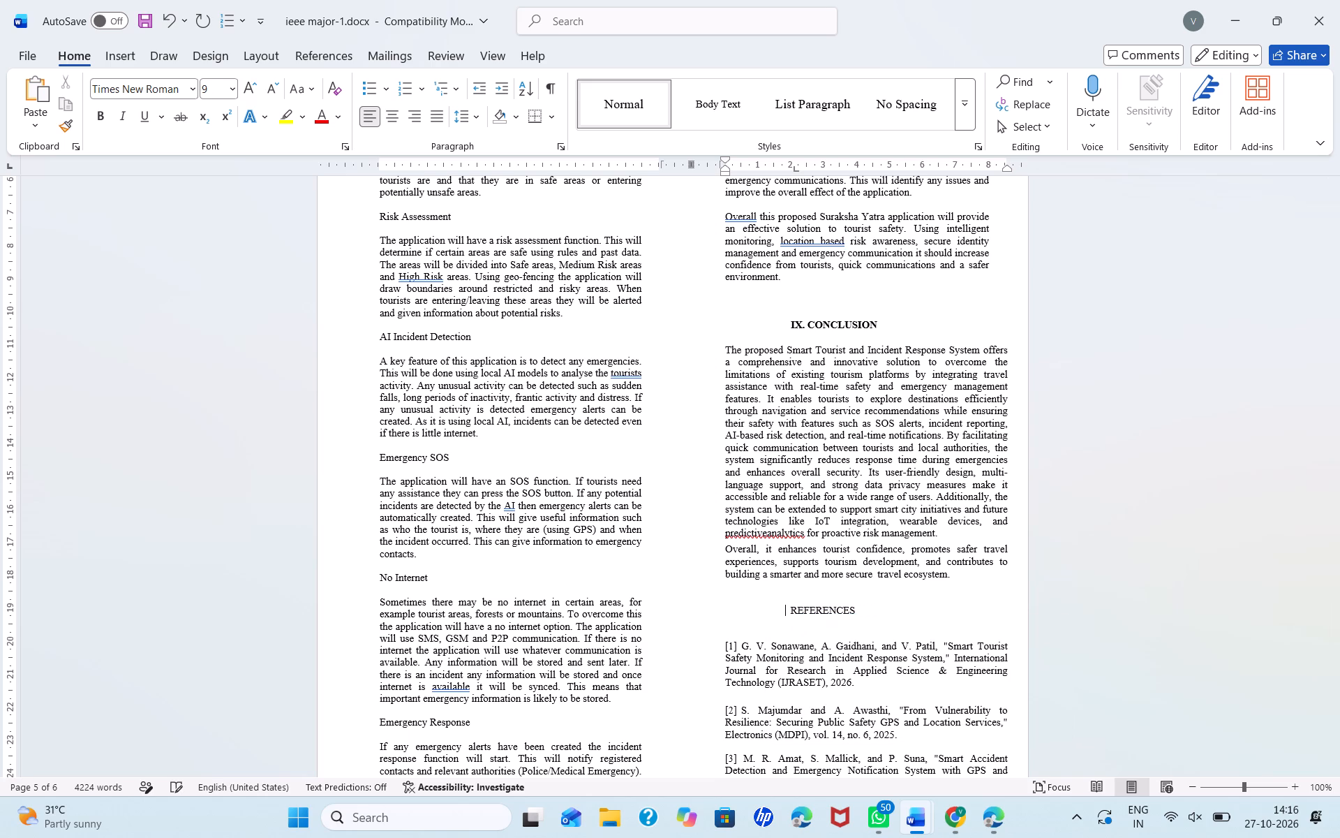
text(X.)
key(Right)
key(BackSpace)
Make the whole X. REFERENCES heading bold.
drag(777, 626, 785, 622)
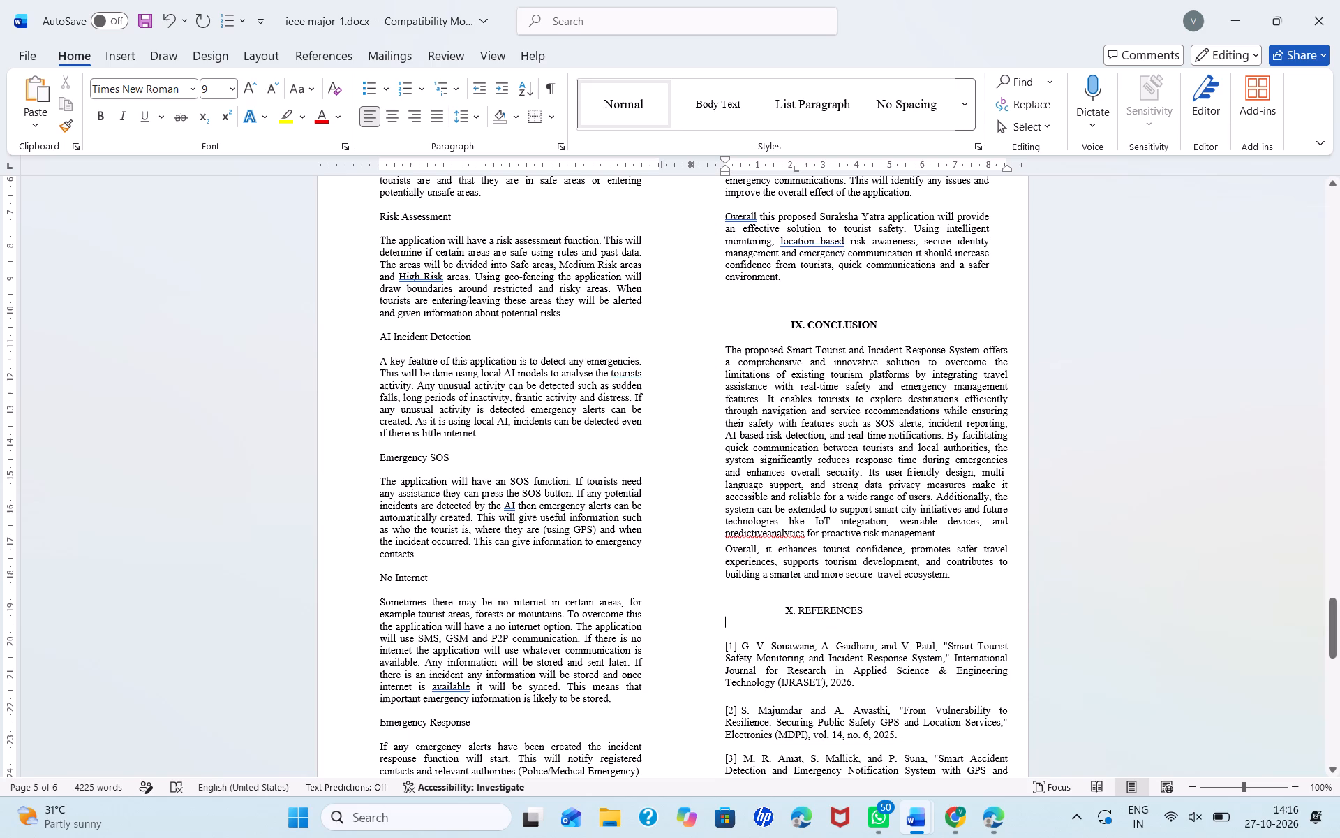
drag(785, 622, 831, 572)
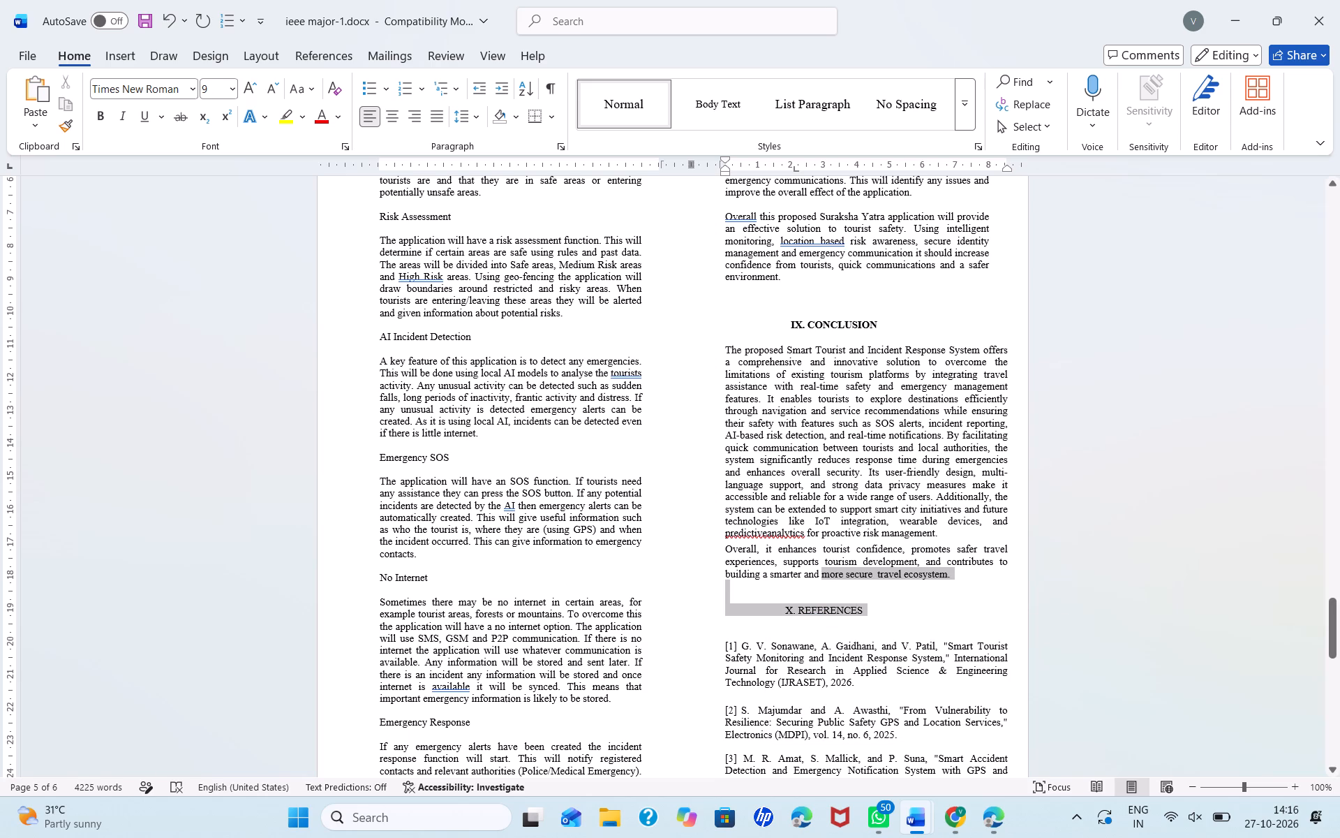
drag(831, 572, 854, 606)
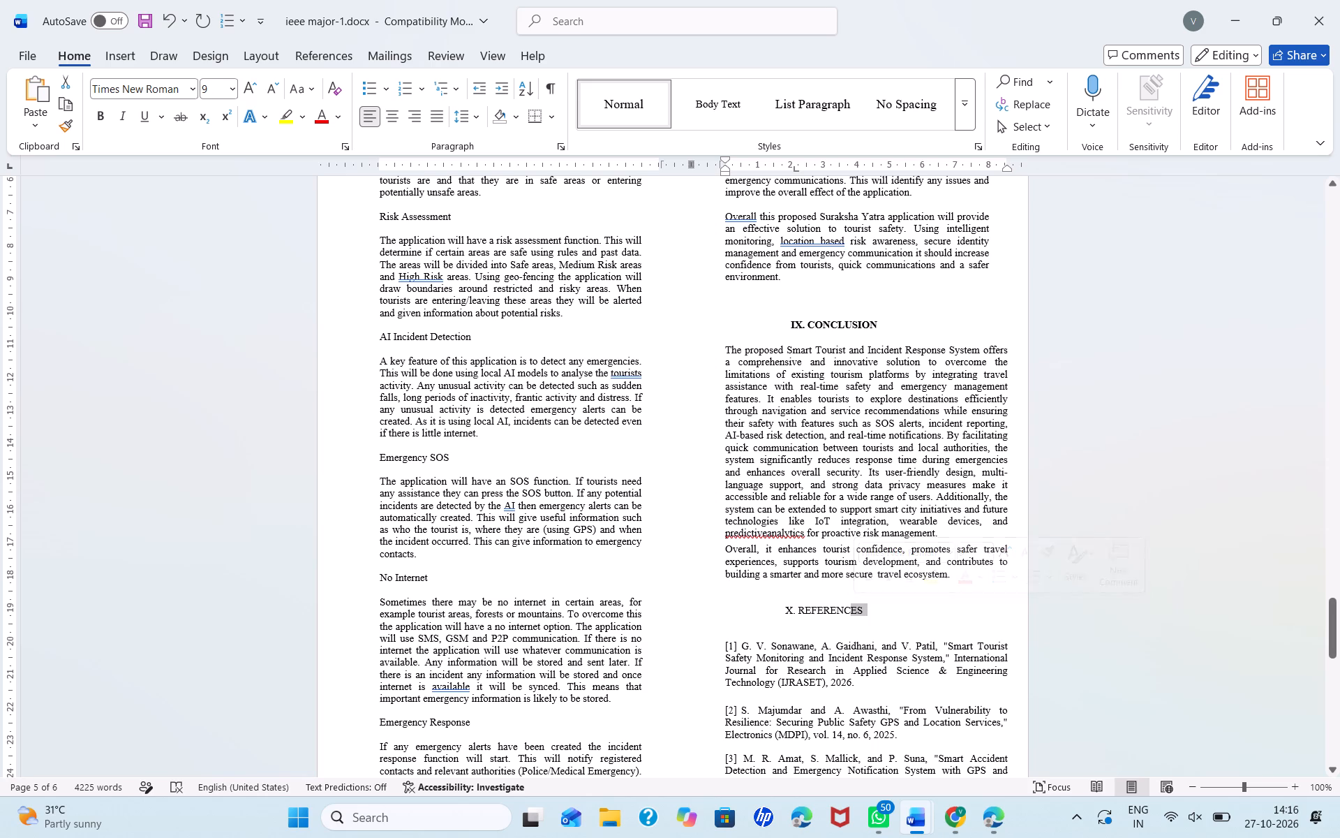
drag(784, 607, 843, 615)
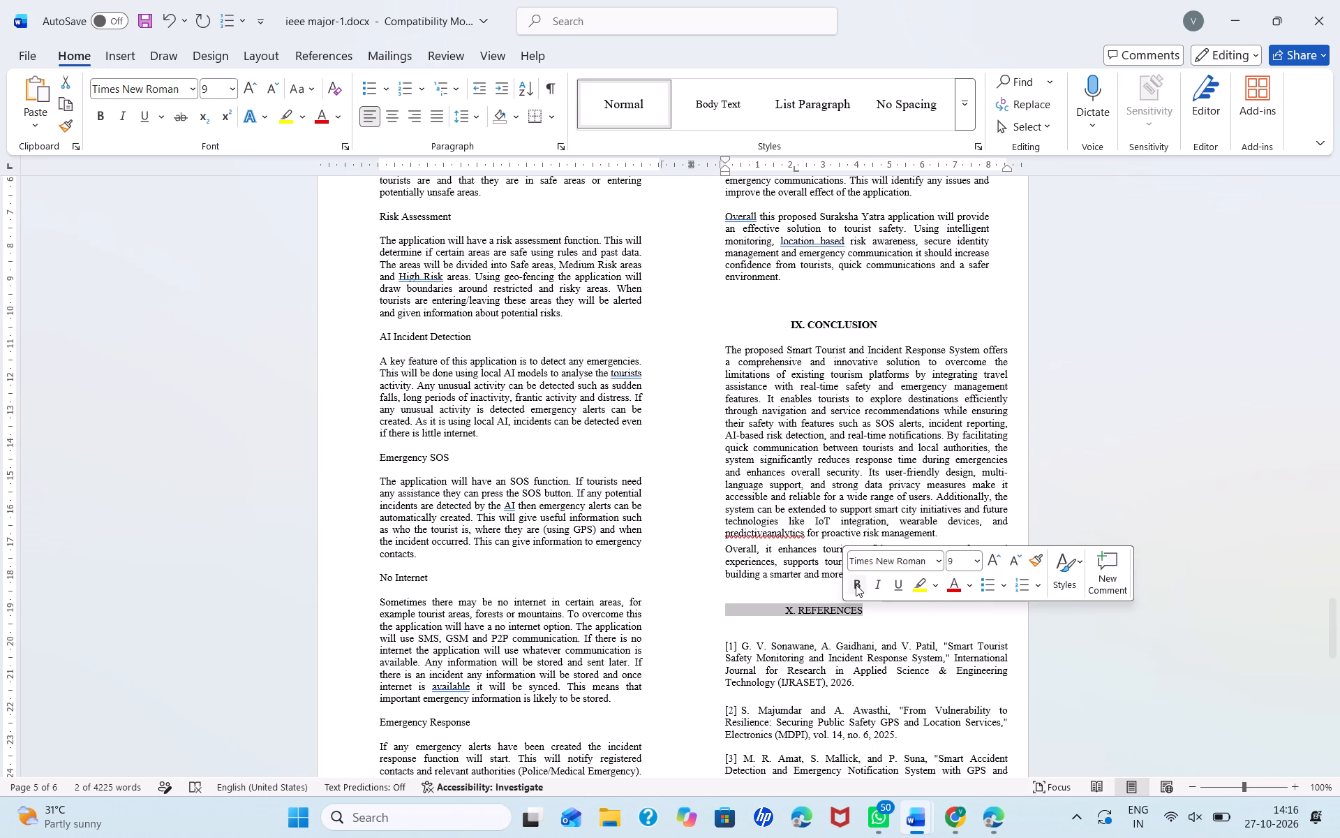
click(856, 585)
click(856, 612)
Look over the end of the references list and return to the paper's title page.
scroll(856, 612, down, 2)
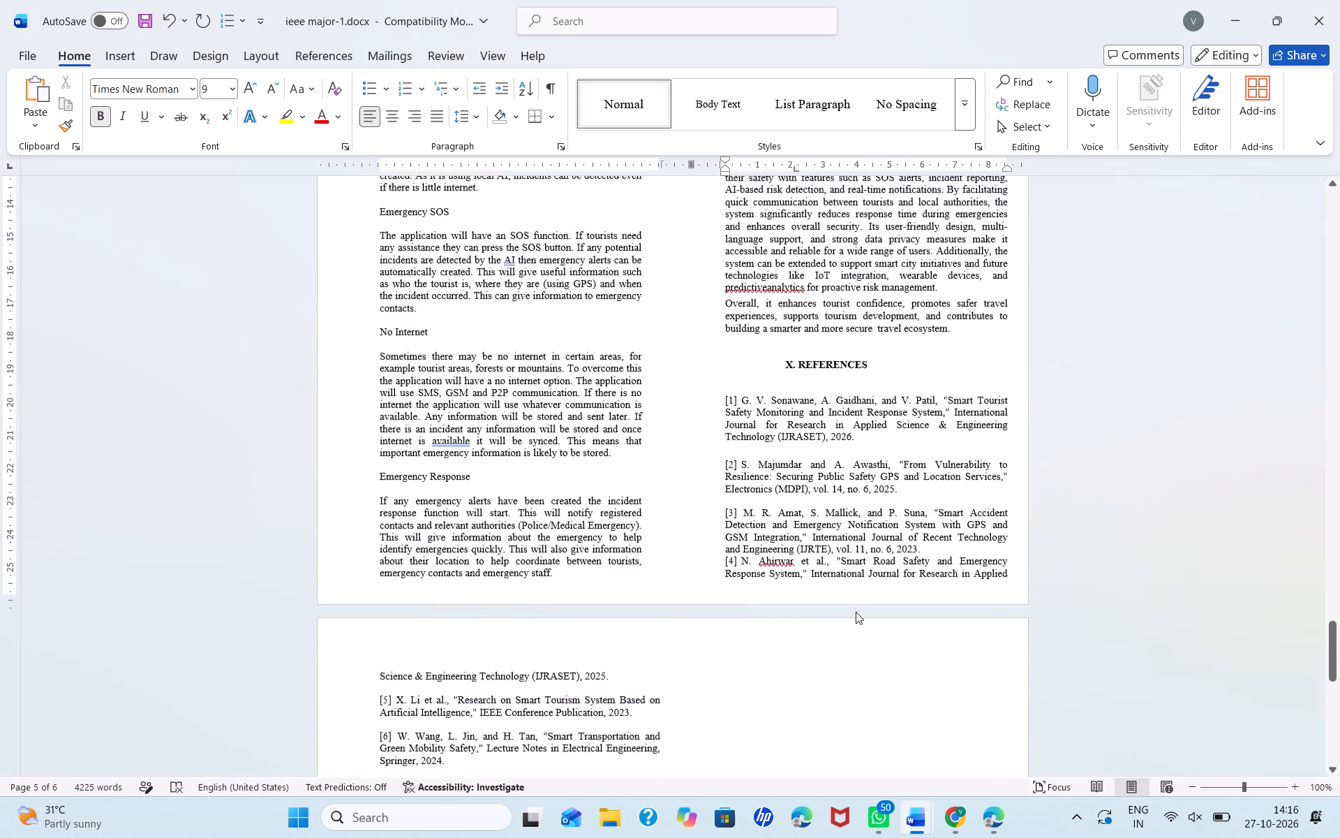
scroll(856, 612, down, 2)
scroll(856, 612, up, 17)
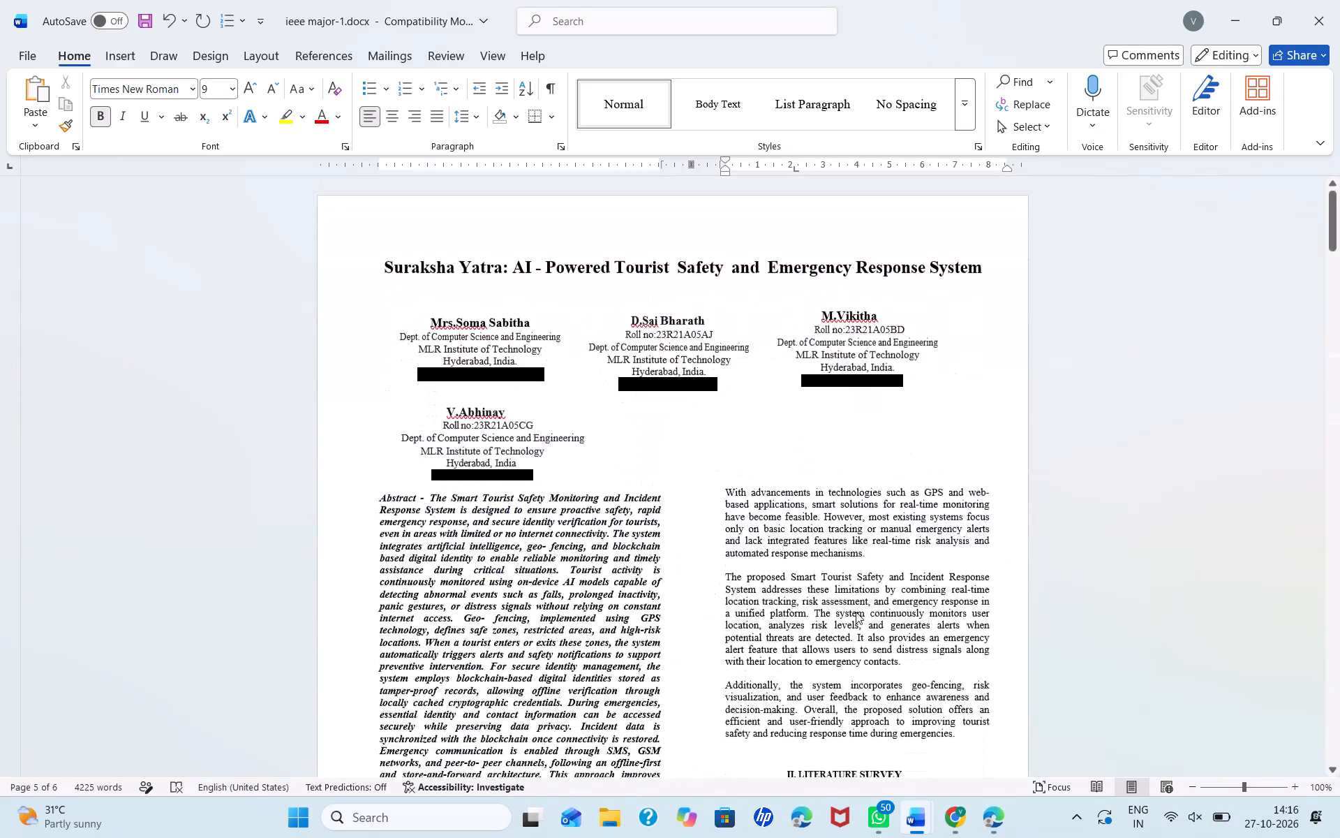
Review the section headings and body text of the whole paper, from the title page through the references list.
scroll(856, 612, down, 4)
scroll(856, 612, up, 2)
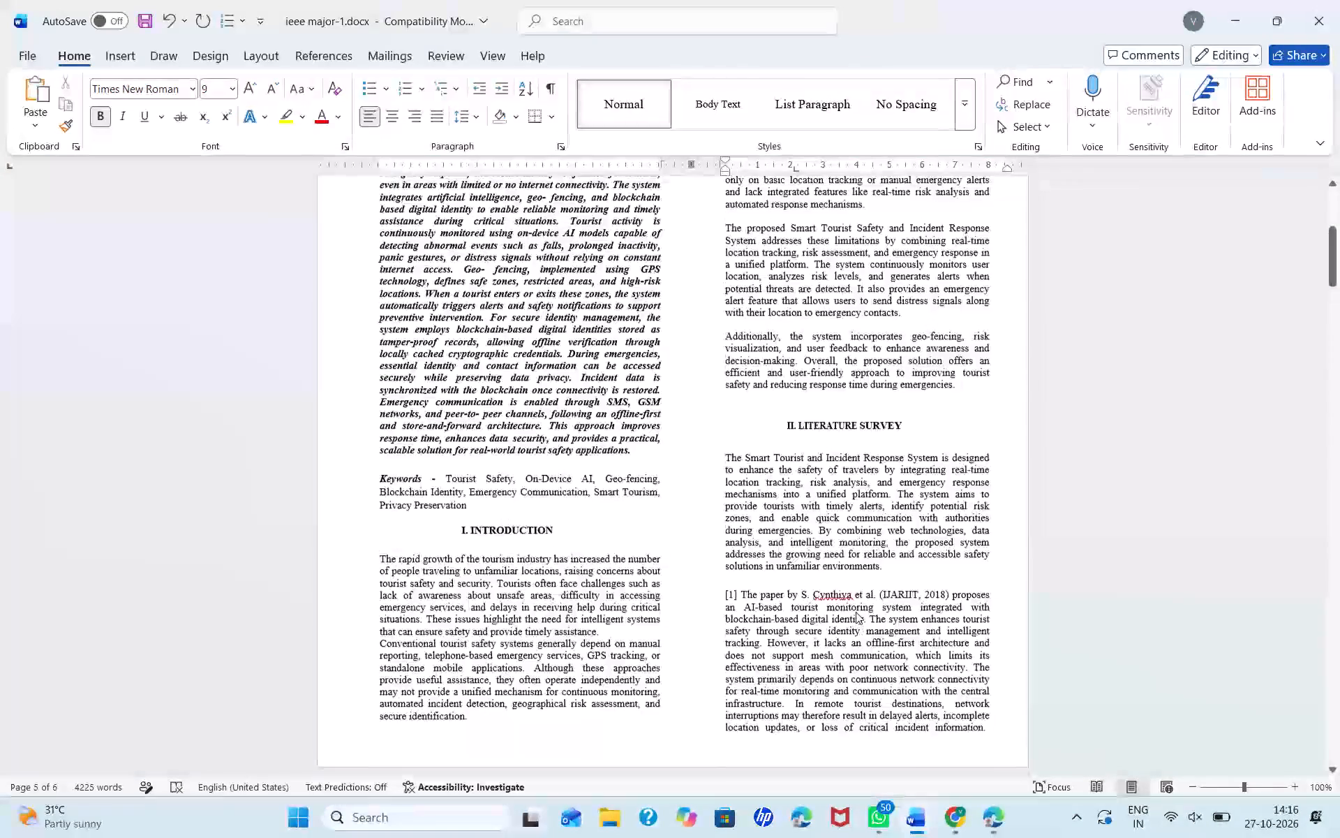
scroll(856, 612, down, 4)
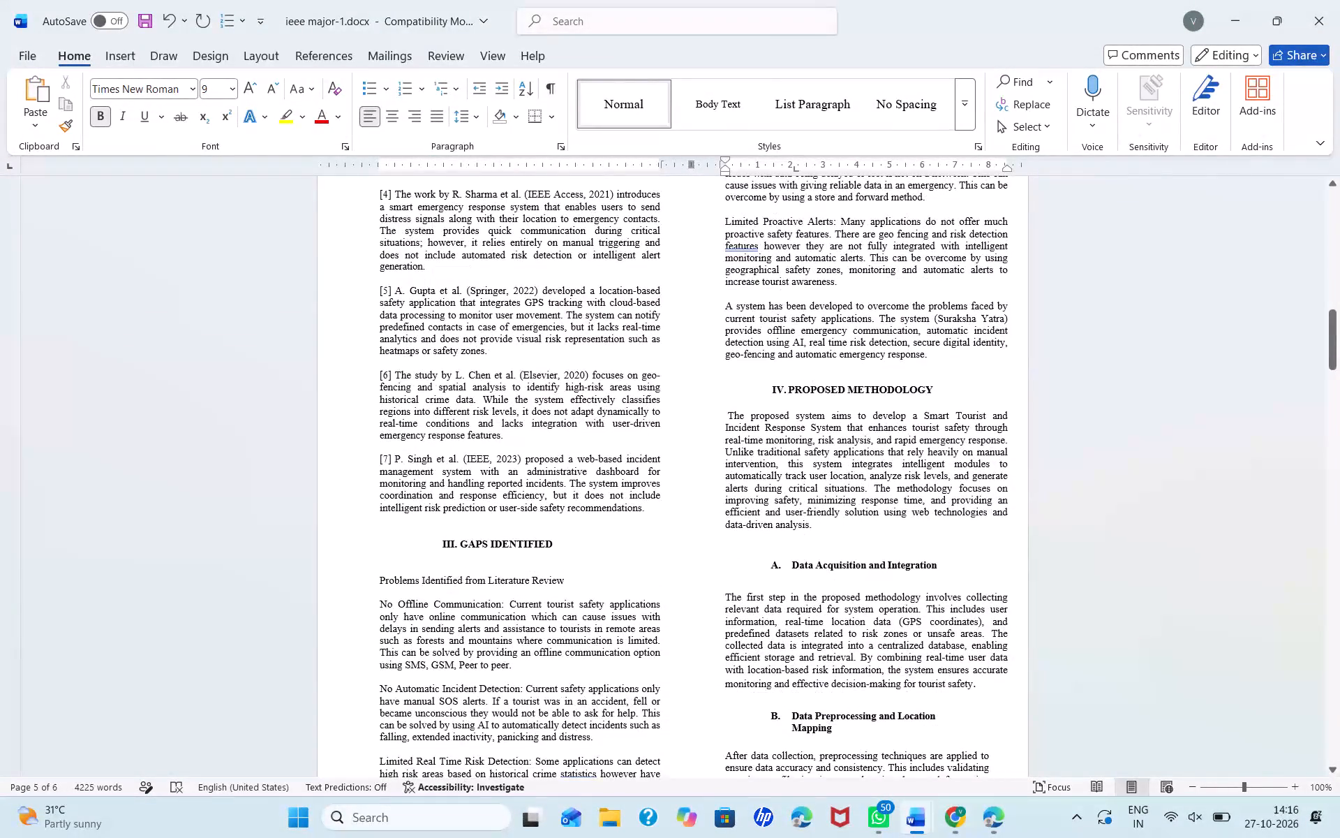
scroll(856, 612, down, 6)
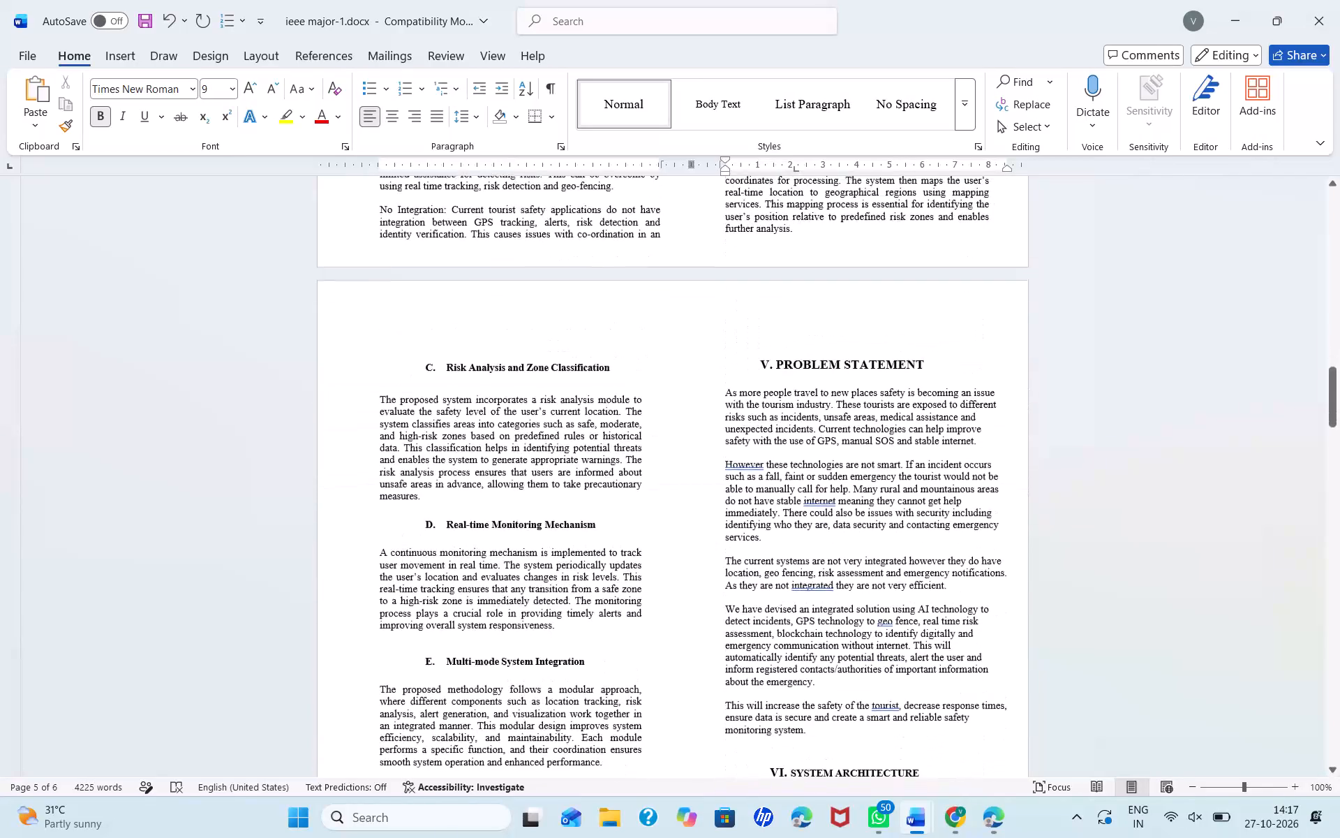
scroll(856, 612, down, 4)
scroll(856, 612, up, 4)
scroll(856, 612, down, 1)
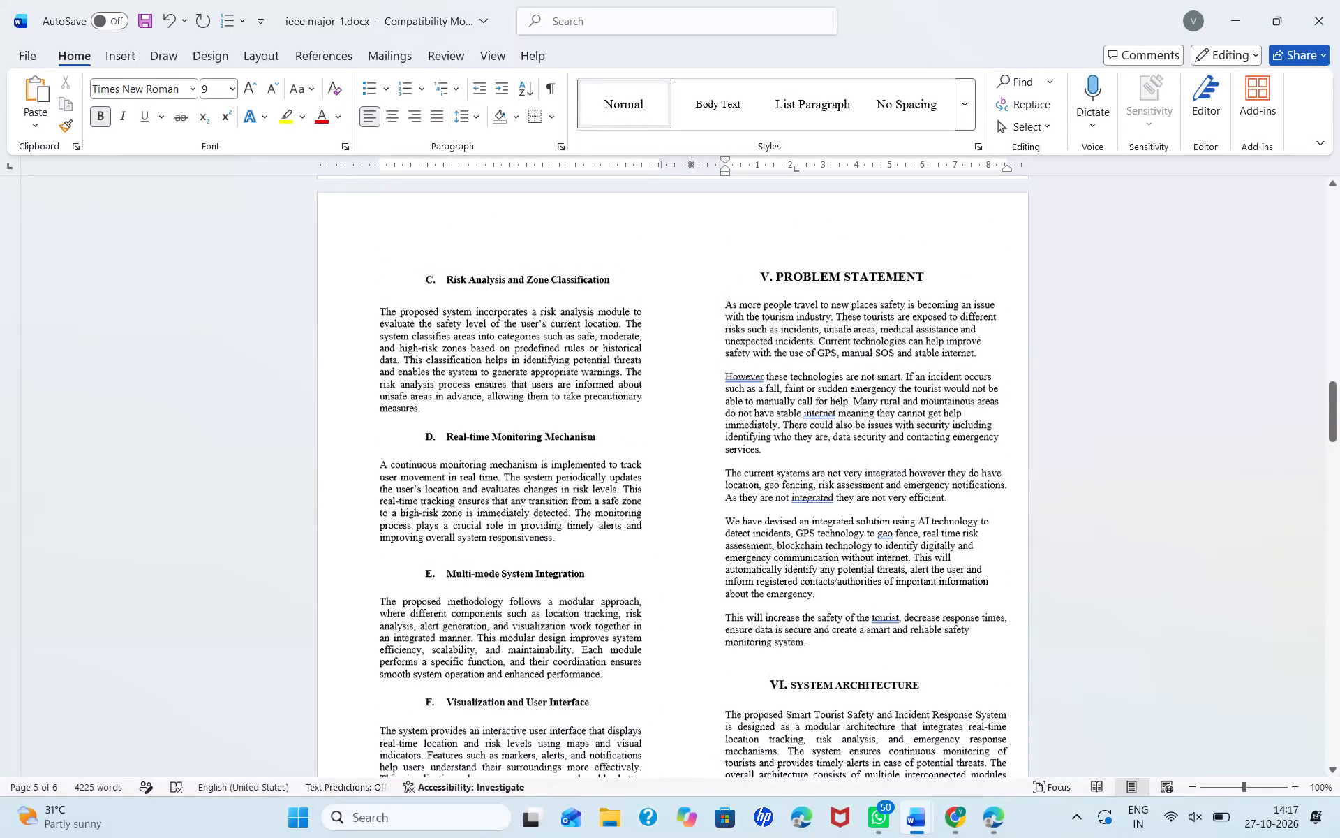
scroll(856, 612, down, 4)
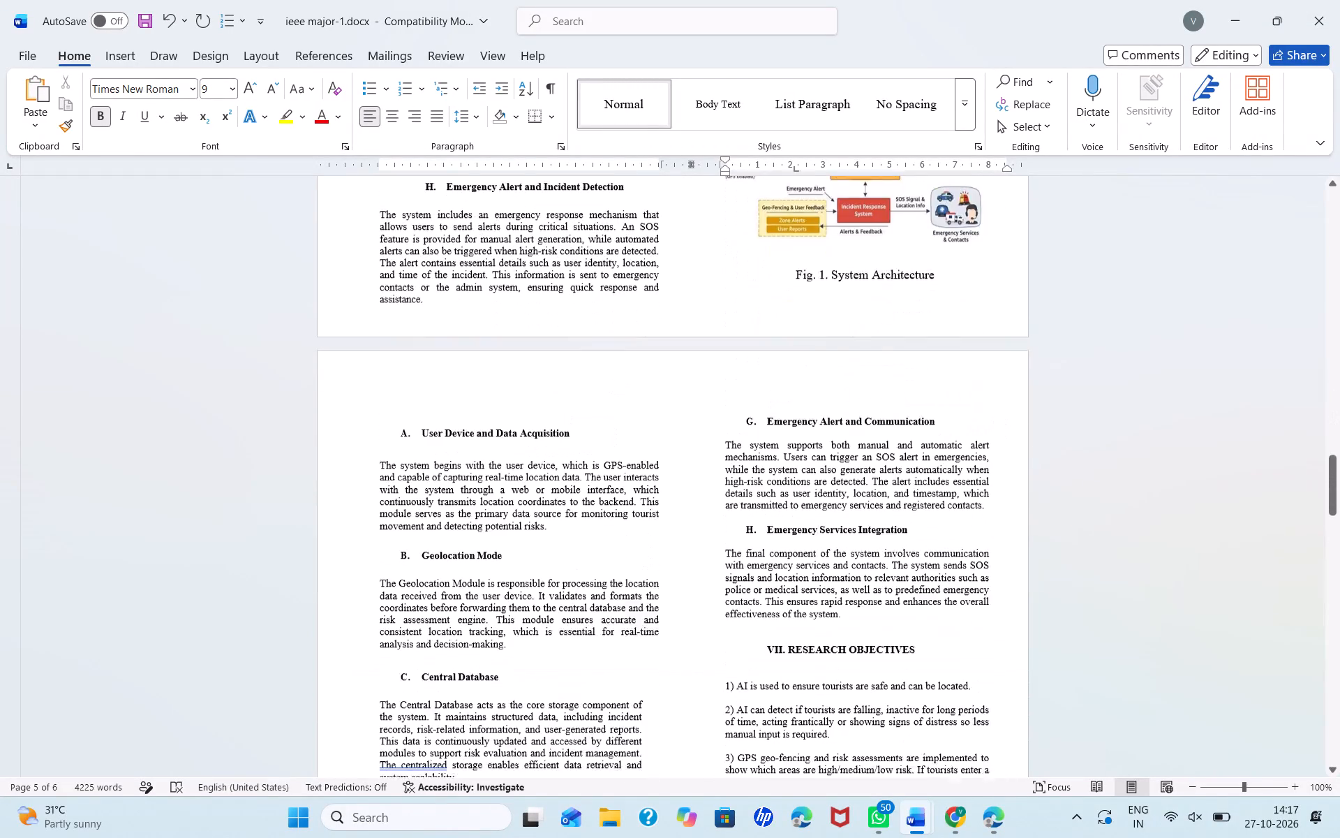
scroll(856, 612, down, 3)
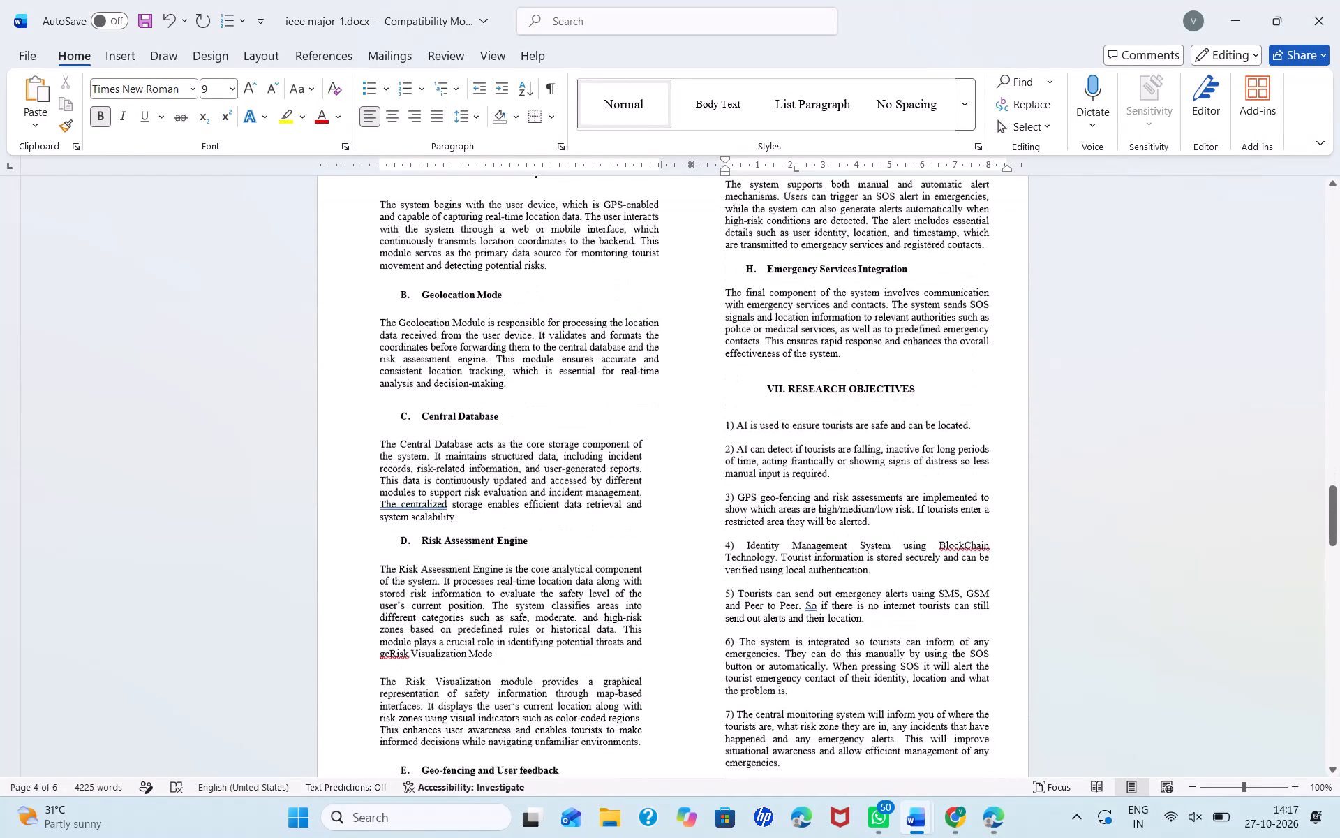
scroll(856, 612, down, 4)
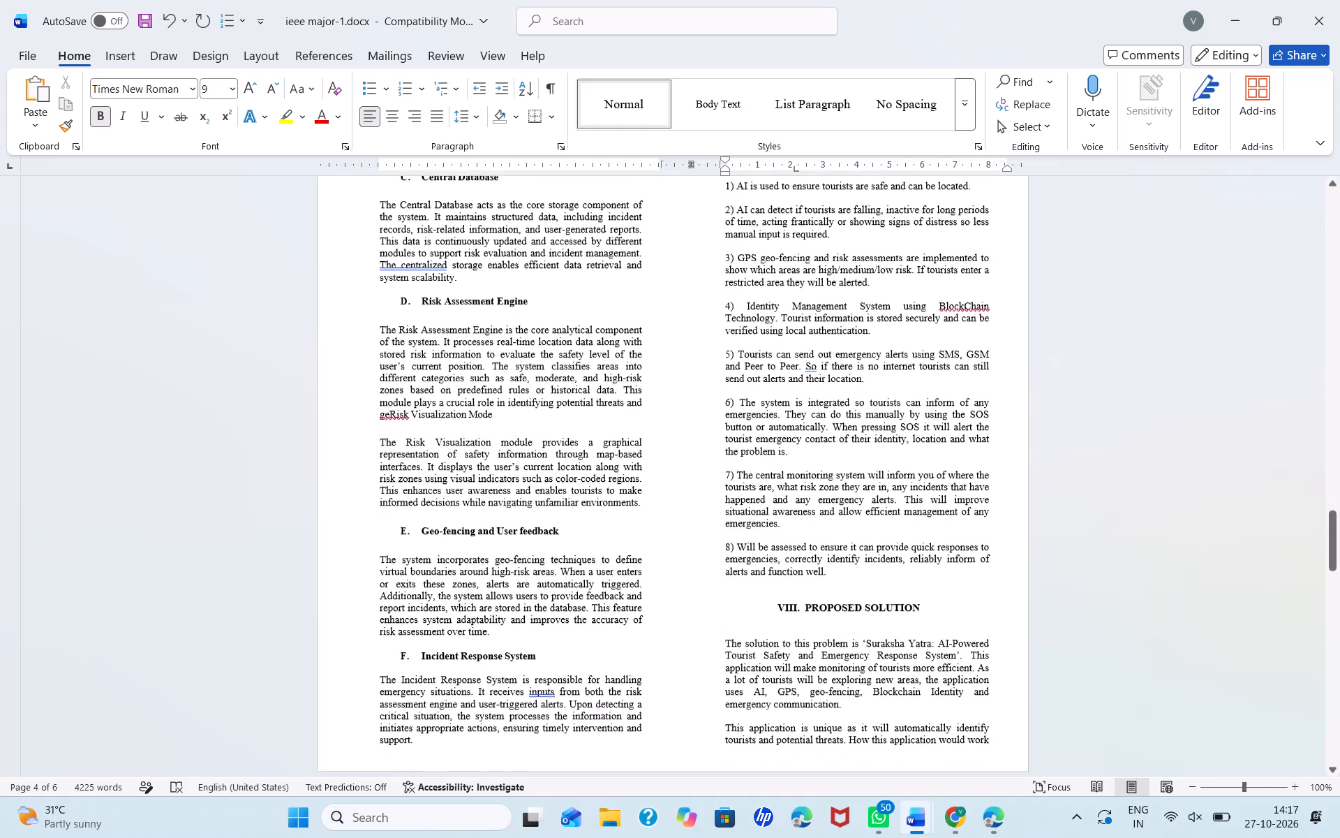
scroll(856, 612, down, 5)
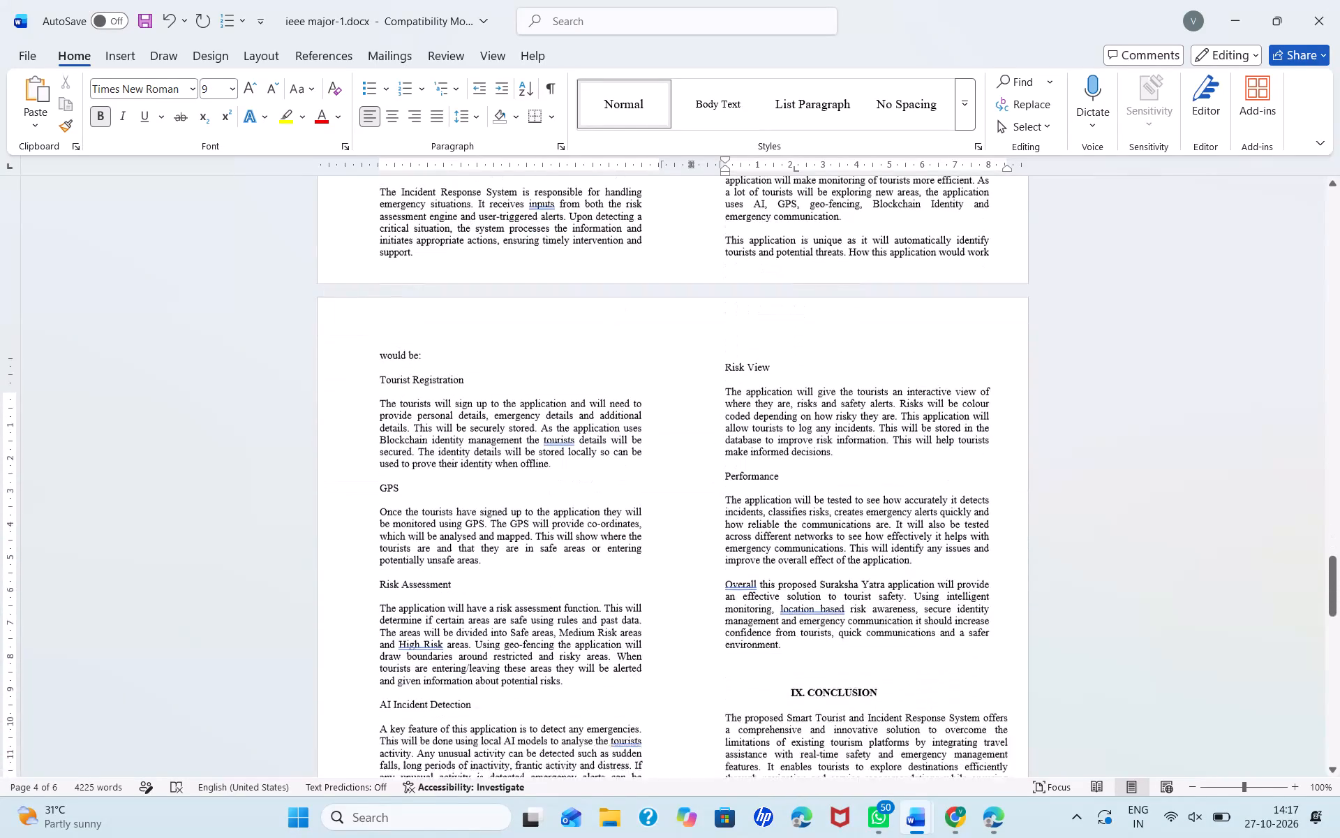
scroll(856, 612, down, 4)
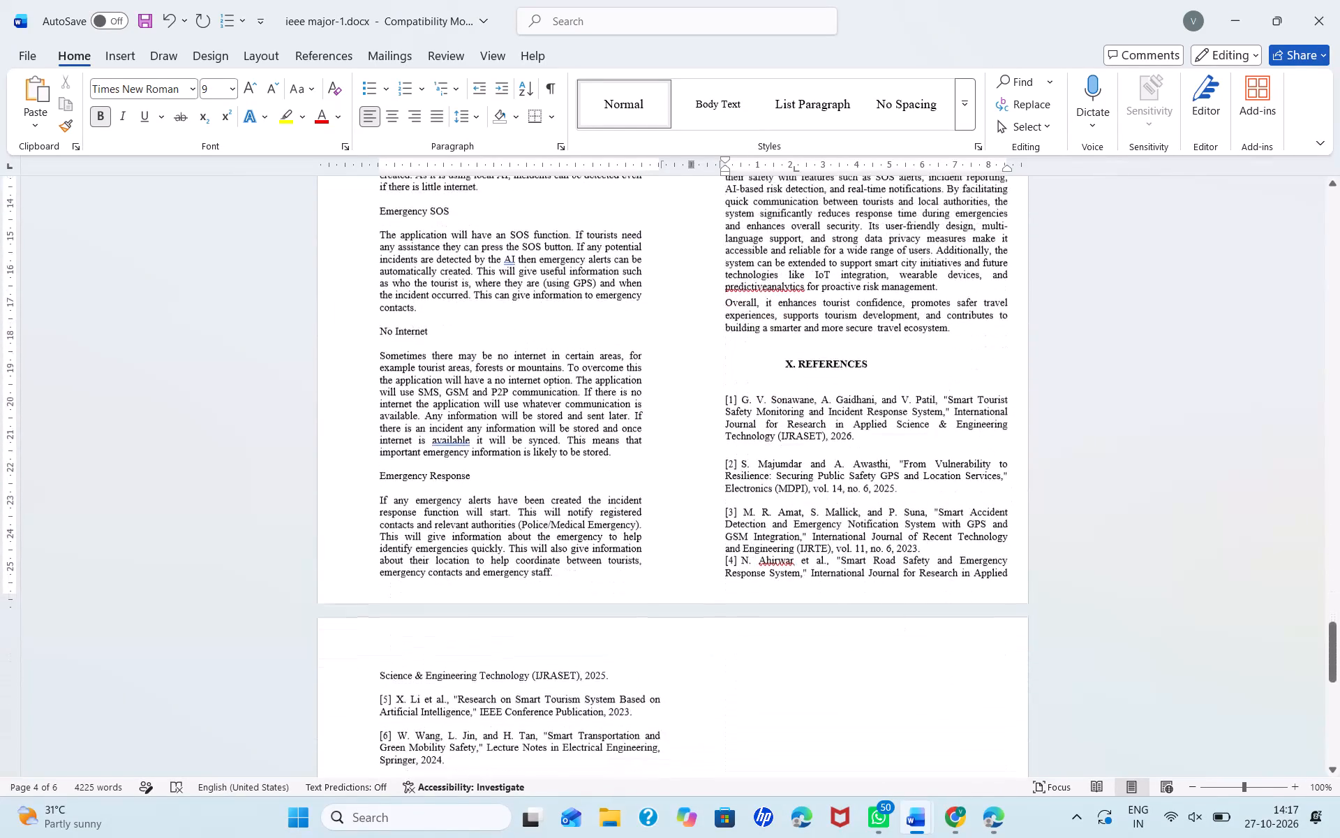
scroll(856, 612, down, 3)
scroll(856, 612, up, 5)
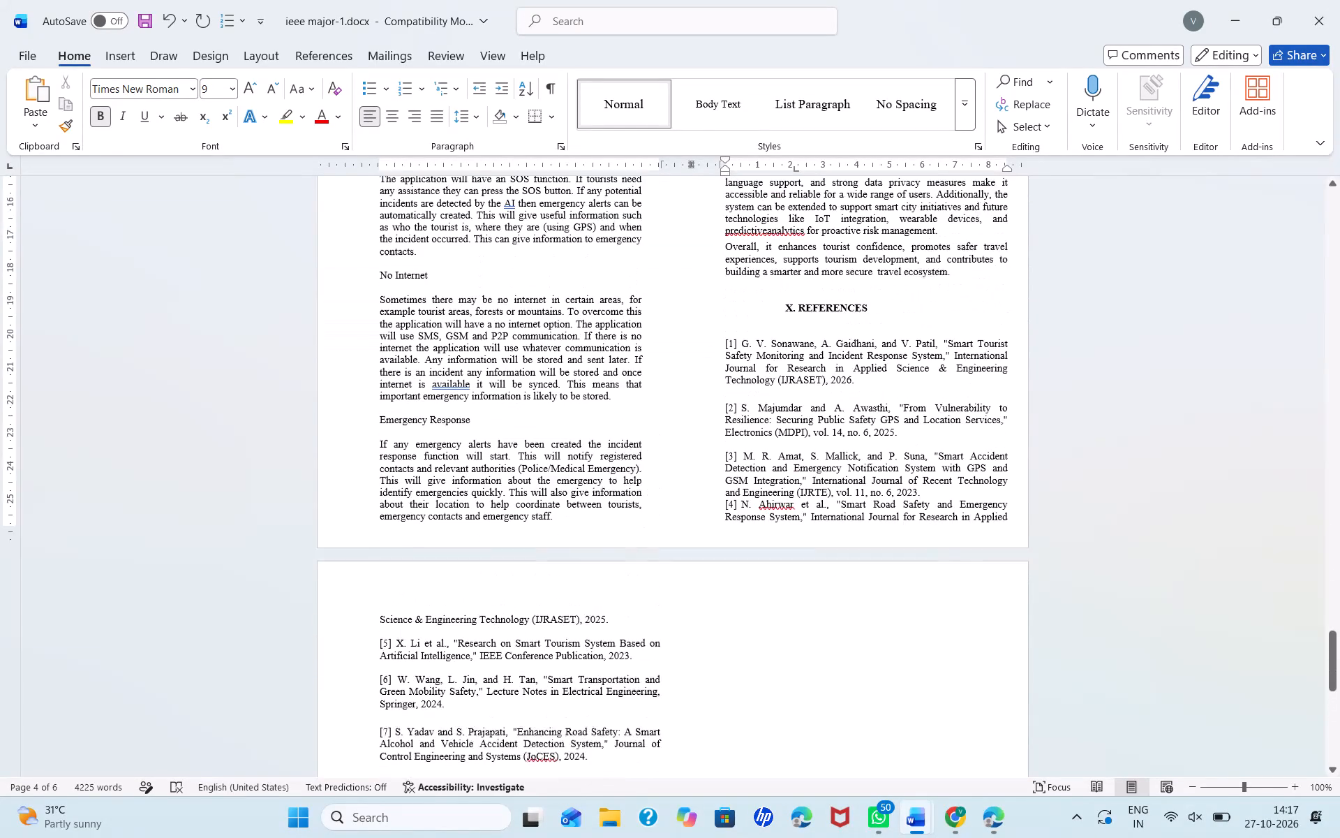
Accept the grammar suggestion adding a comma after "available" in the No Internet paragraph on page 5.
scroll(856, 612, up, 1)
click(456, 425)
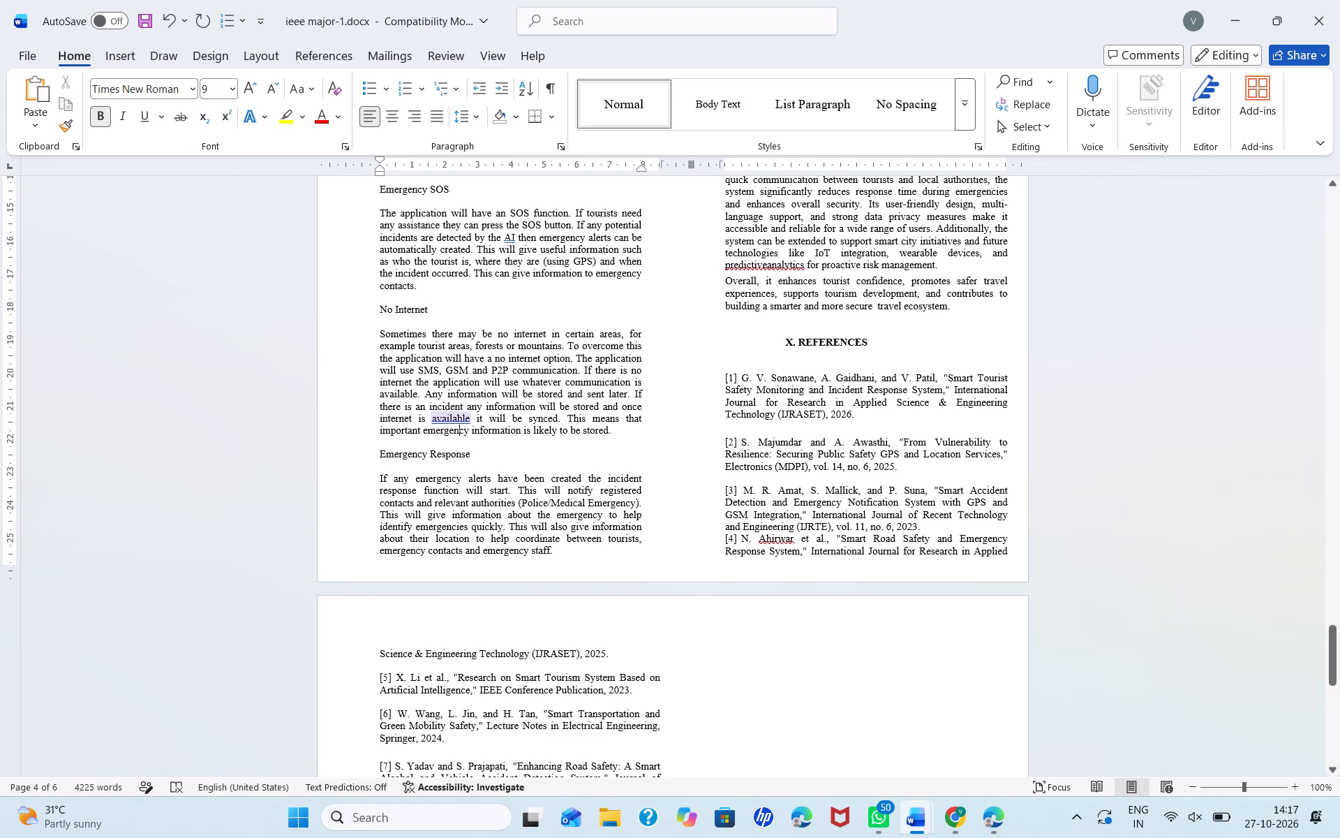
click(455, 416)
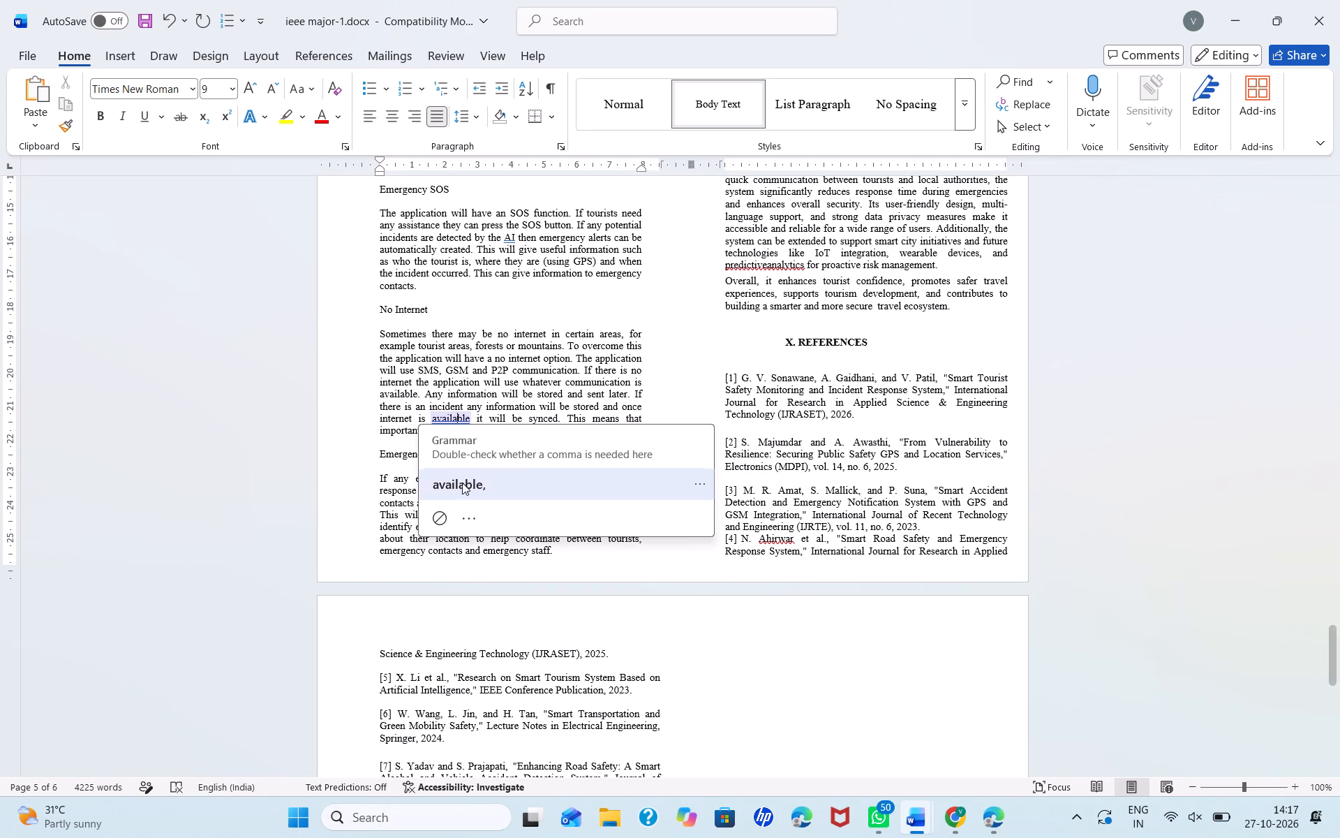
click(463, 493)
Accept the grammar suggestions "location-based" and "Overall," in the paragraph just above the IX. CONCLUSION heading.
scroll(683, 568, down, 2)
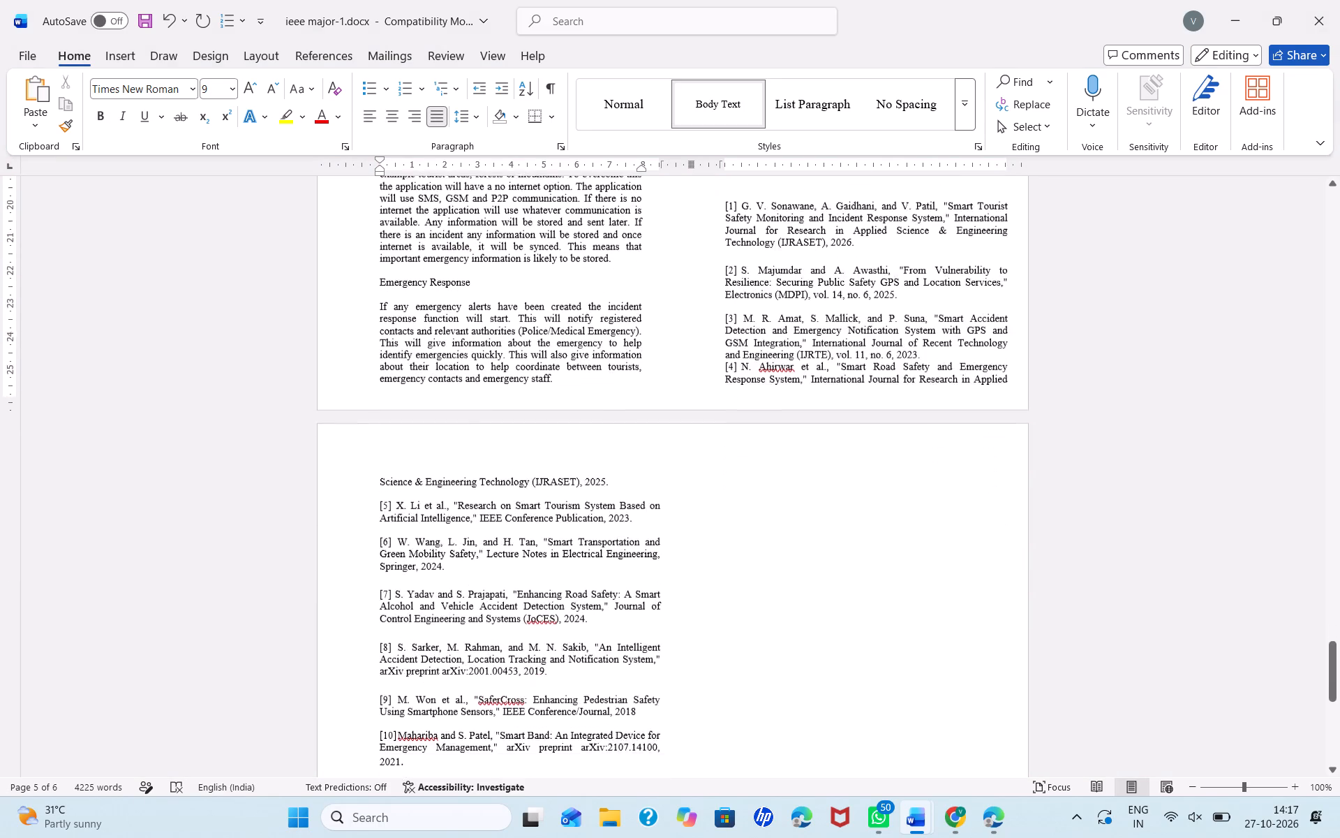
scroll(683, 568, down, 2)
scroll(683, 568, up, 6)
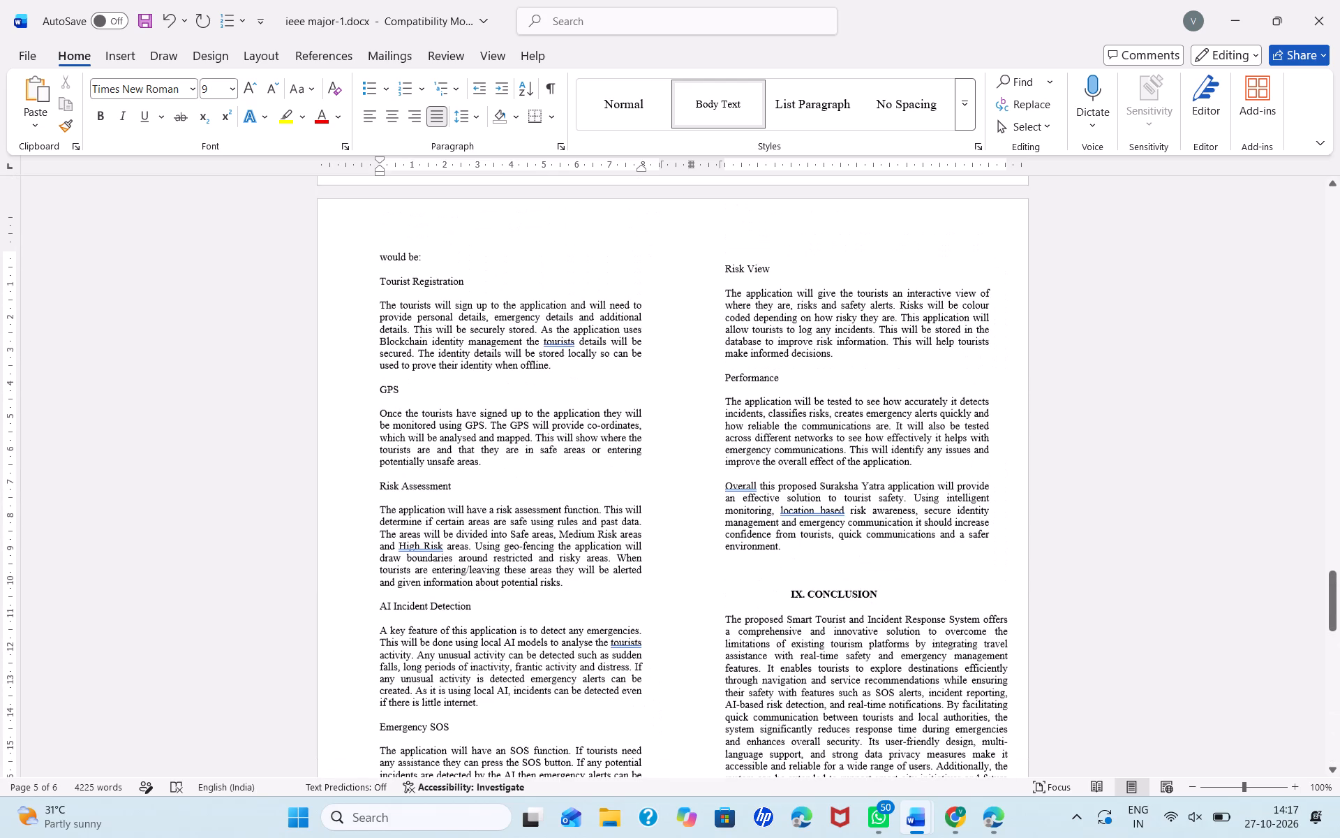
click(788, 516)
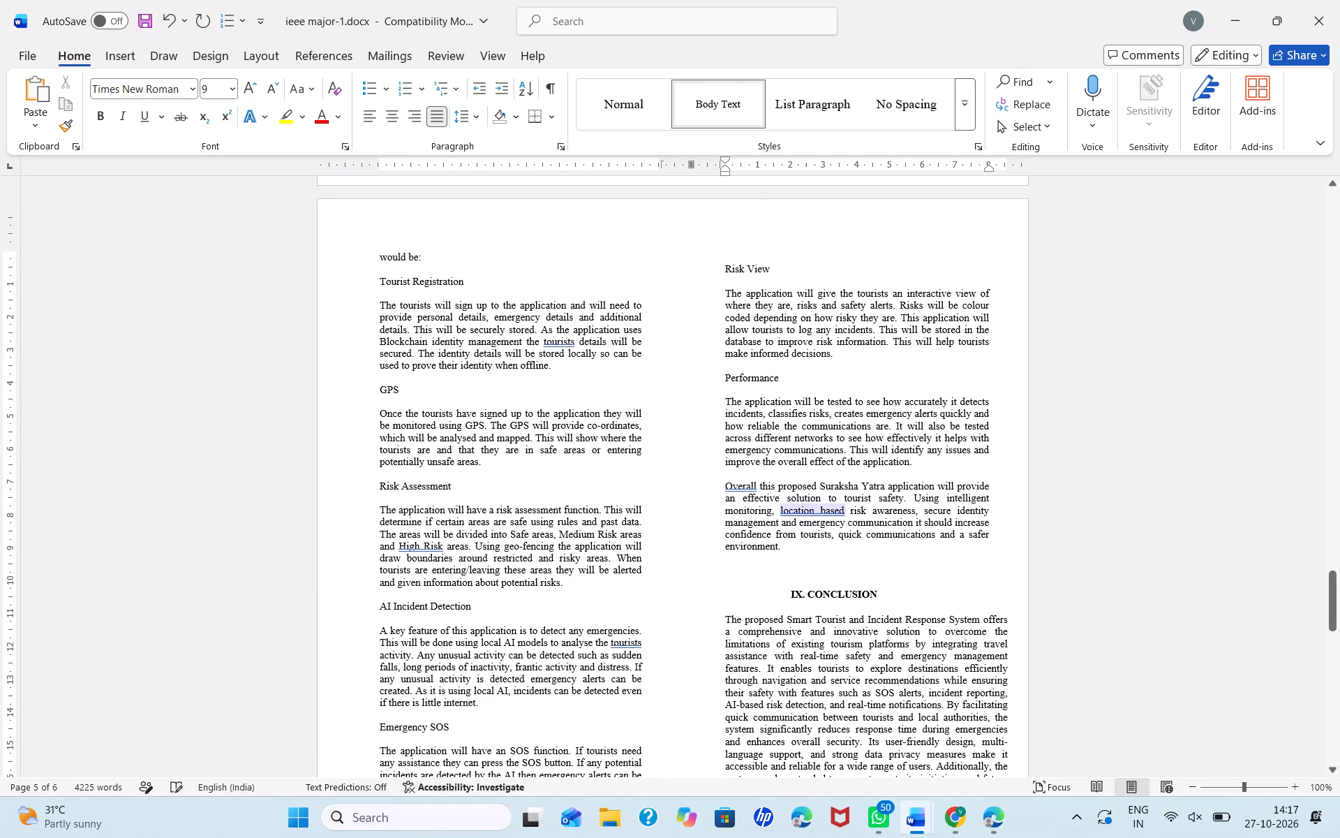
click(795, 507)
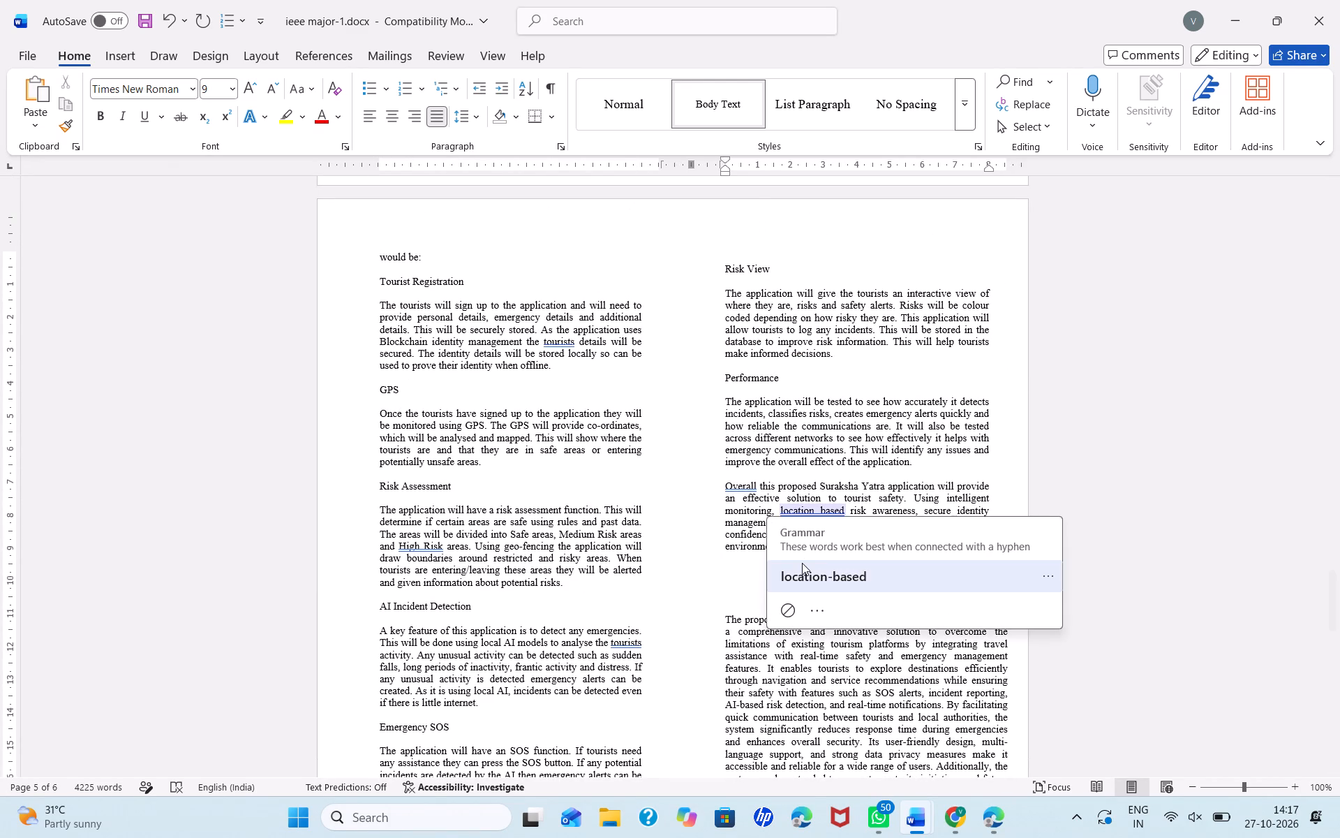
click(802, 563)
click(750, 480)
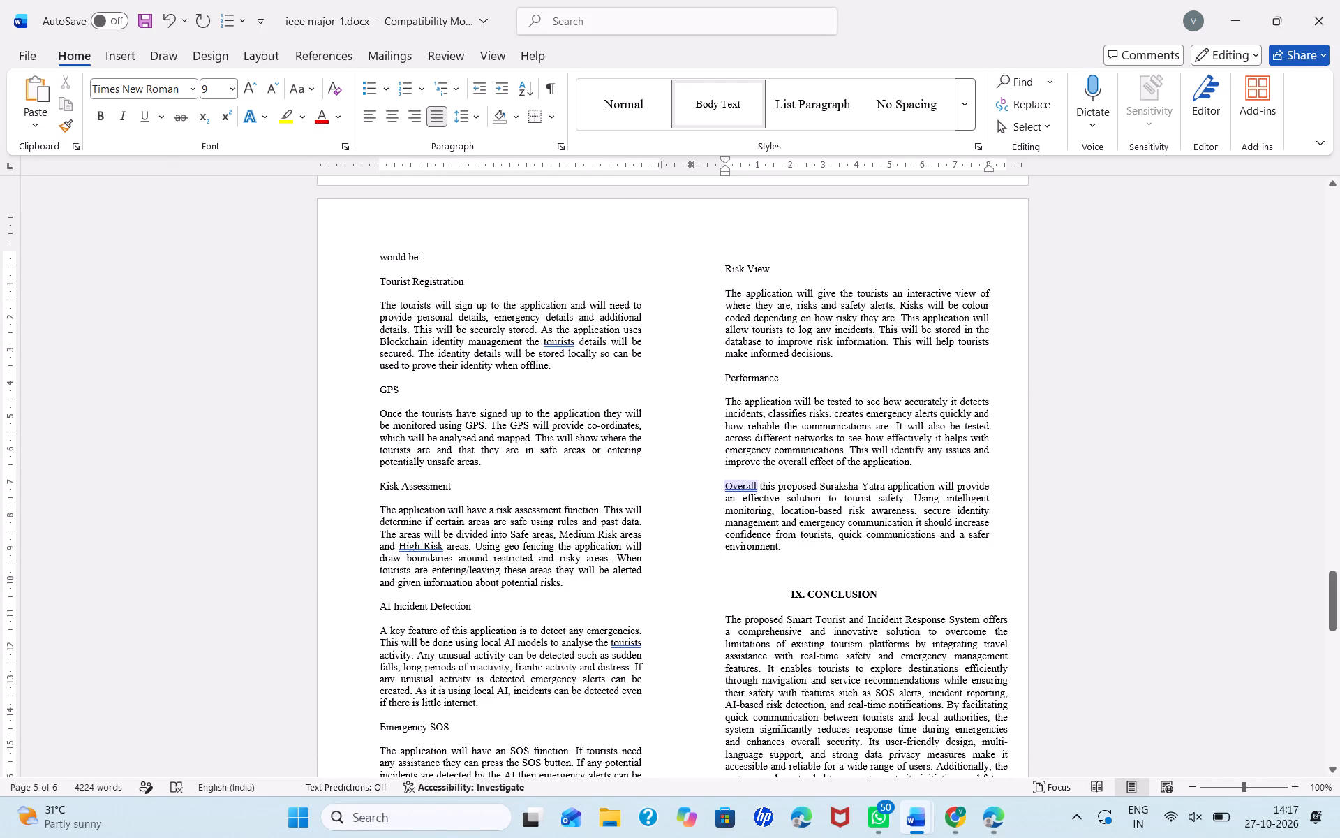
click(754, 541)
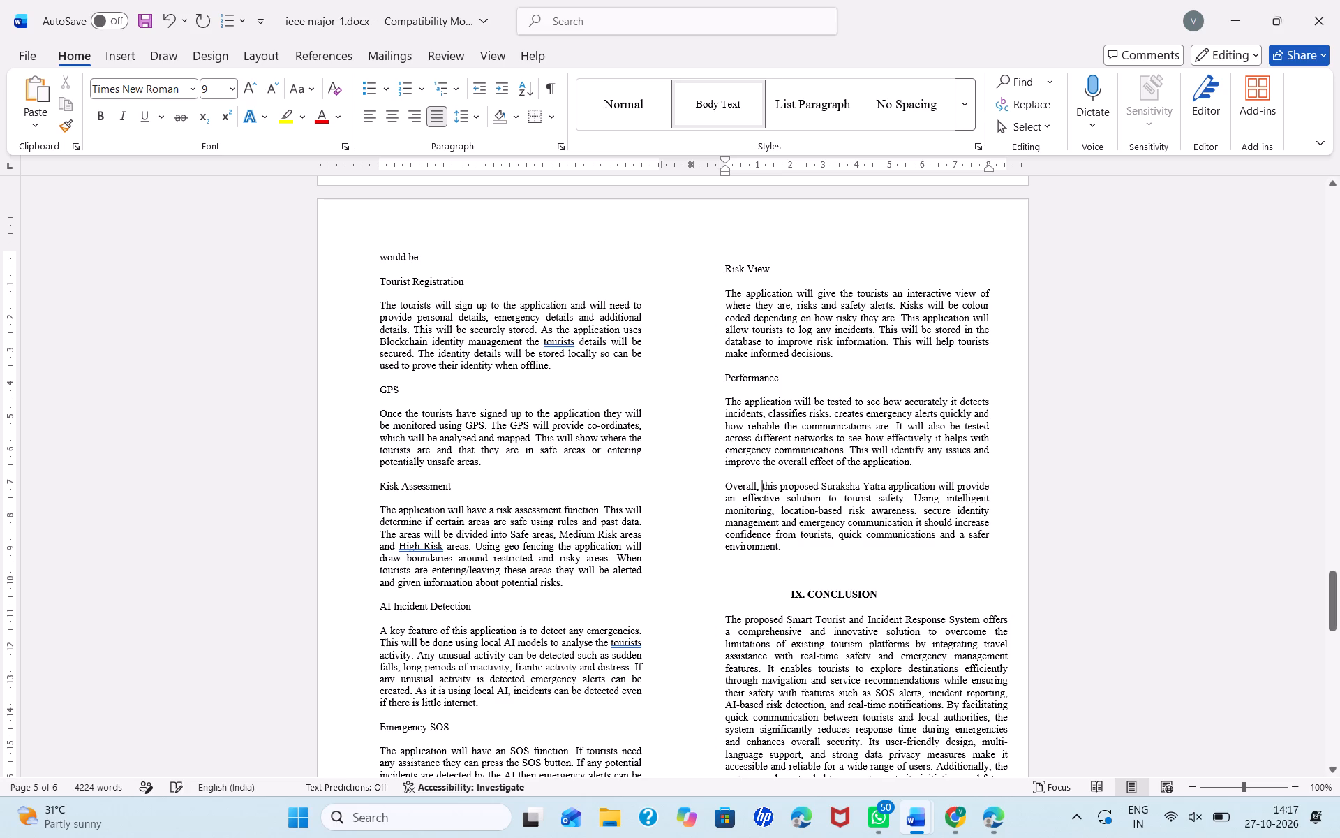
Accept the suggested hyphenation "High-Risk" in the Risk Assessment paragraph on page 5.
scroll(692, 527, down, 1)
click(413, 508)
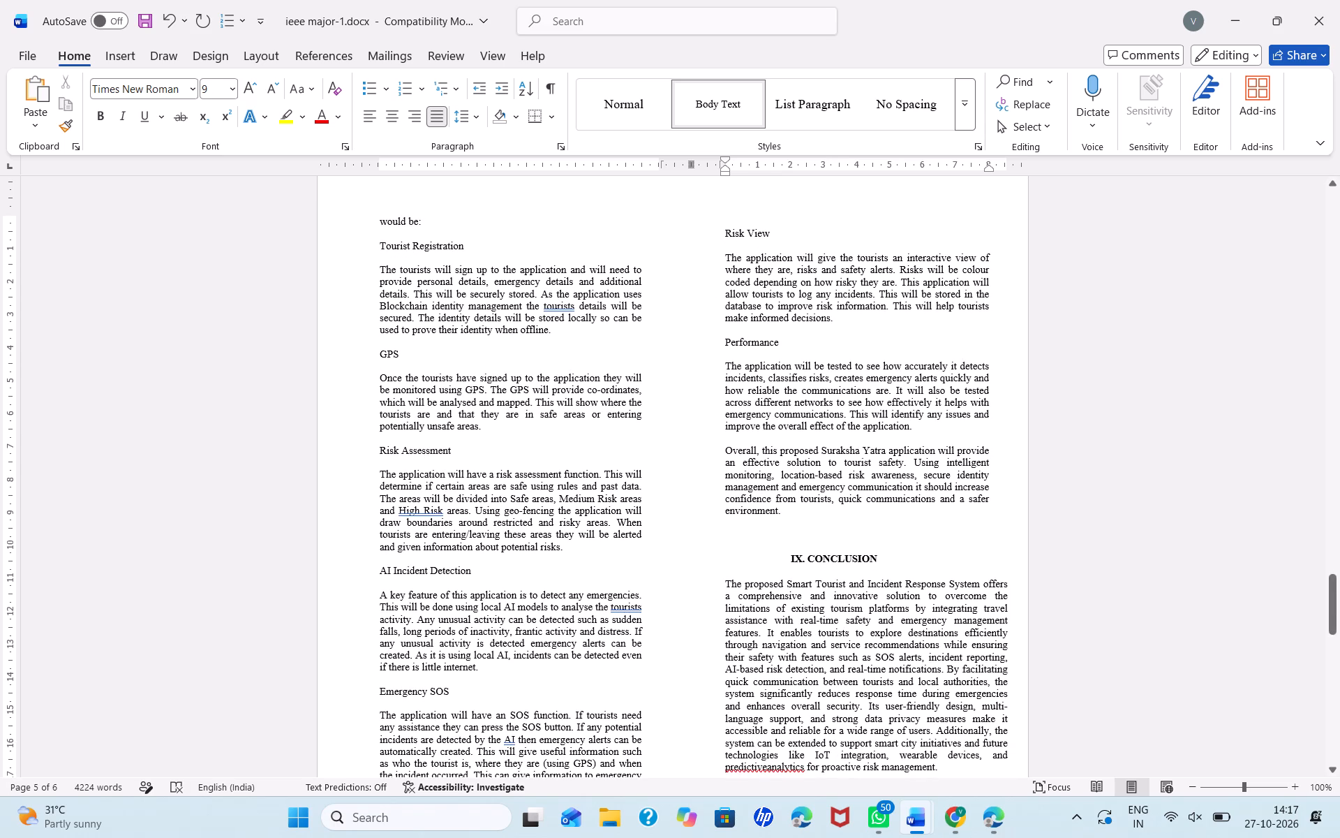
click(436, 583)
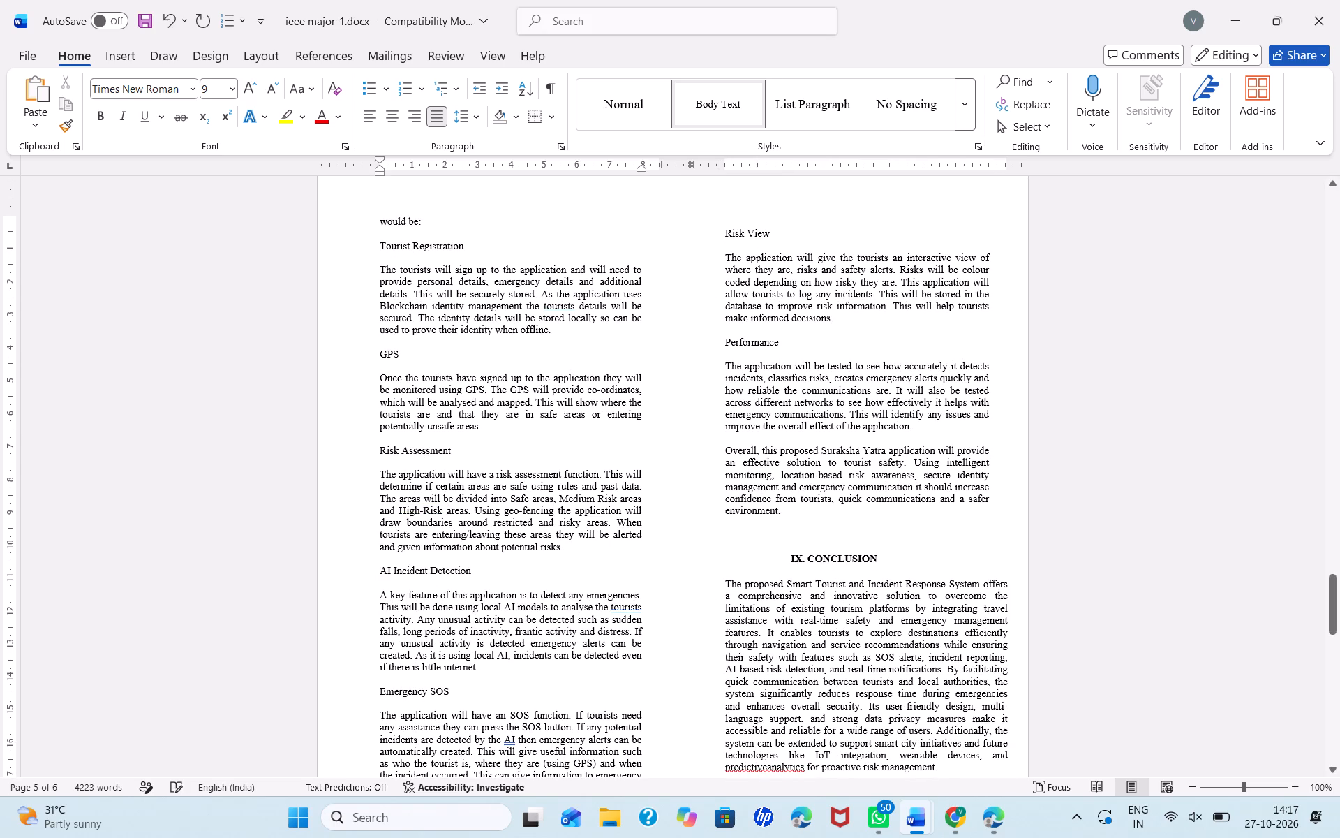
Accept the possessive correction "tourist's" in the AI Incident Detection paragraph.
scroll(539, 619, down, 3)
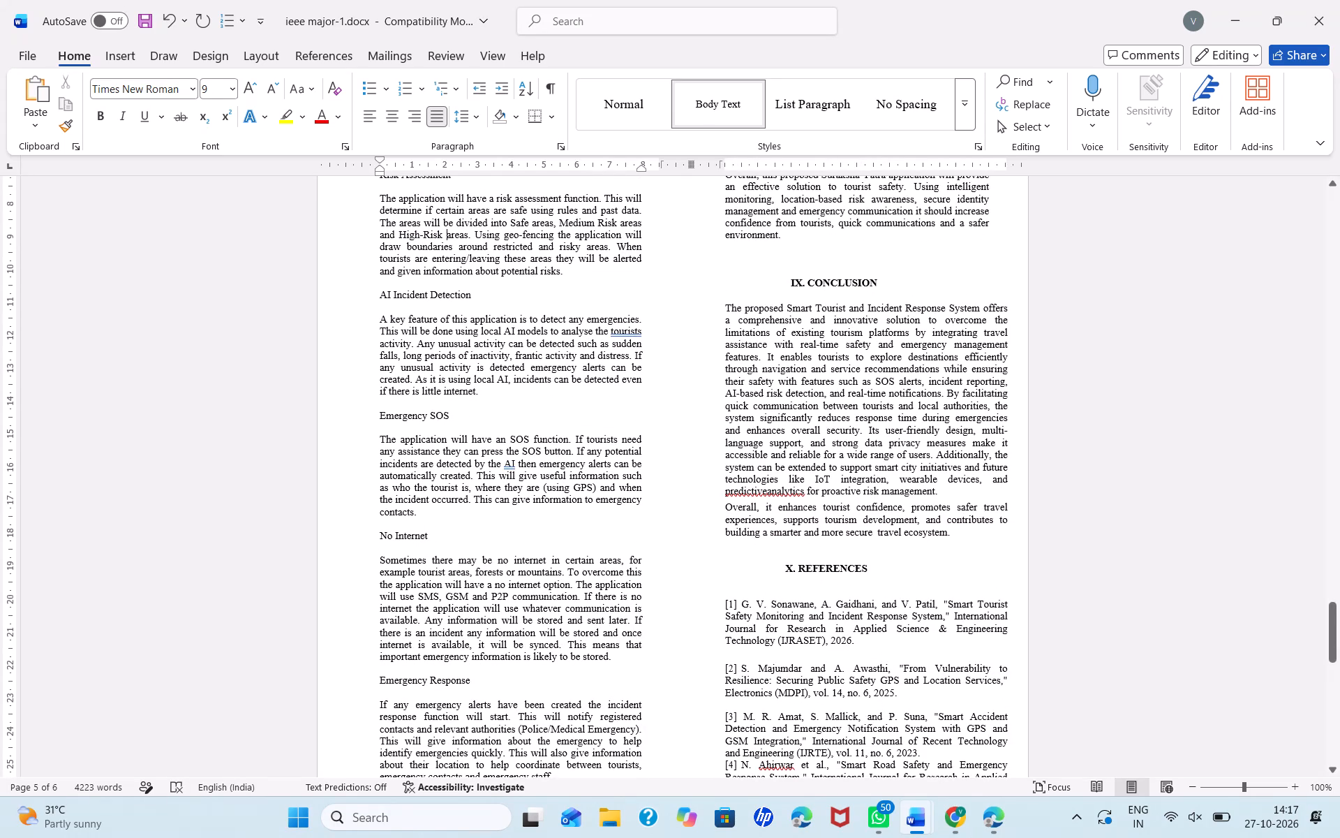
click(615, 332)
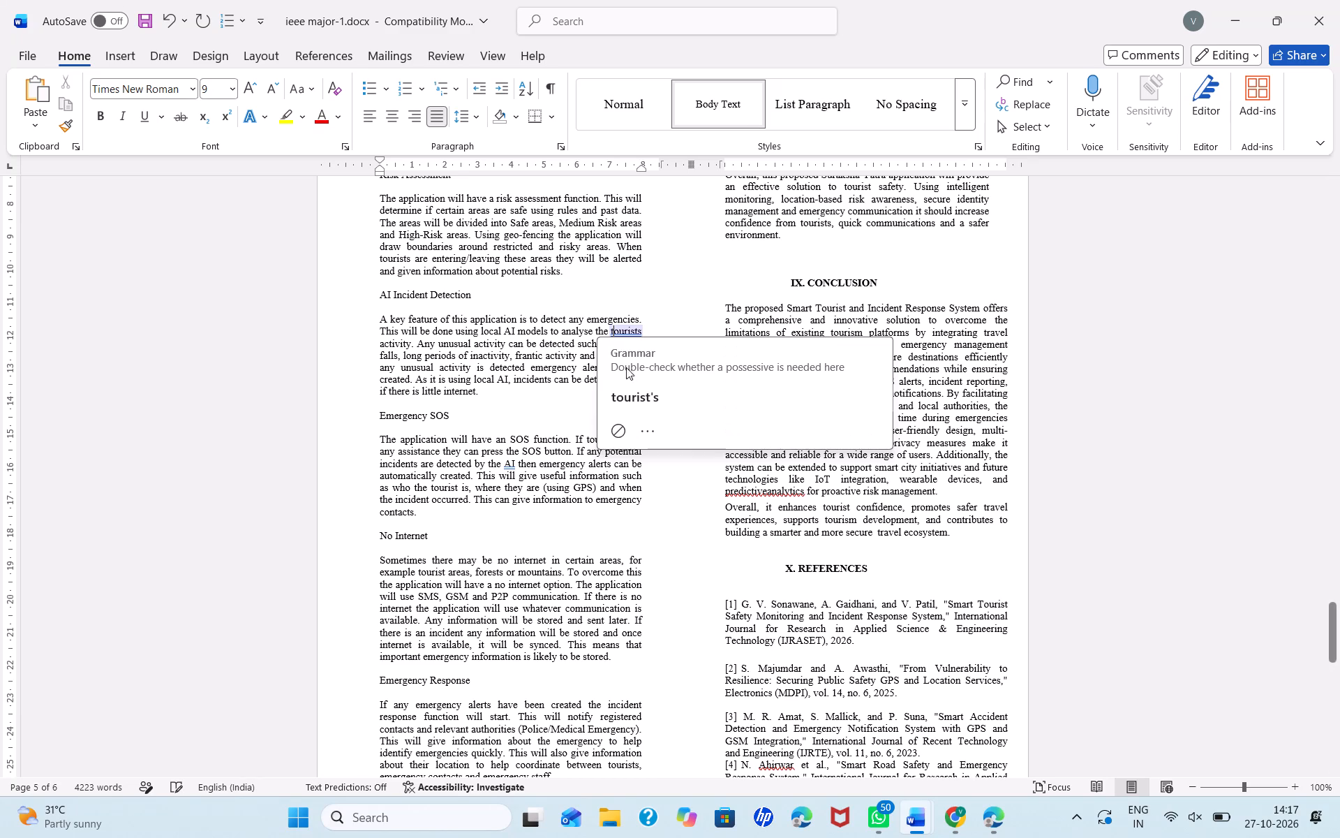
click(630, 390)
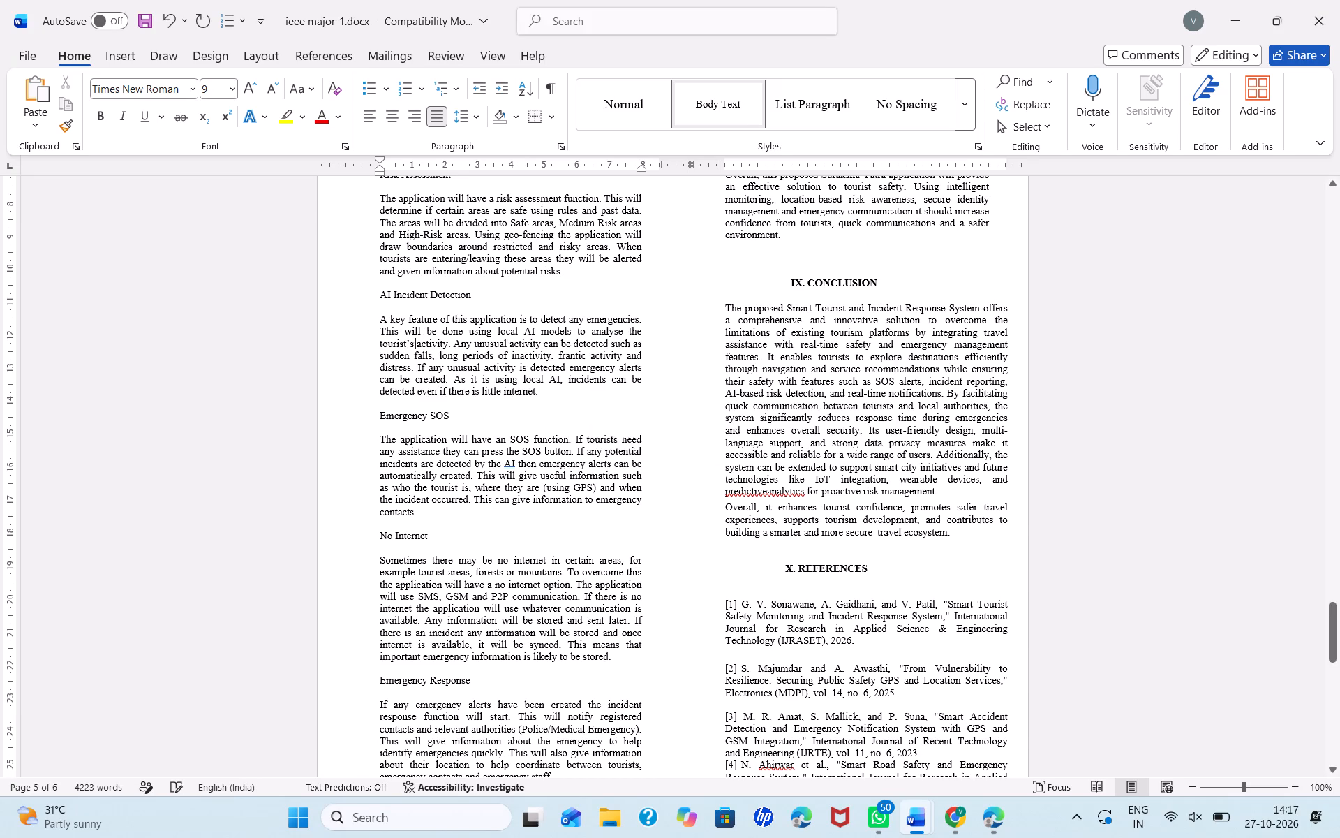
Accept the grammar suggestion adding a comma after "AI" in the Emergency SOS paragraph.
scroll(649, 477, down, 1)
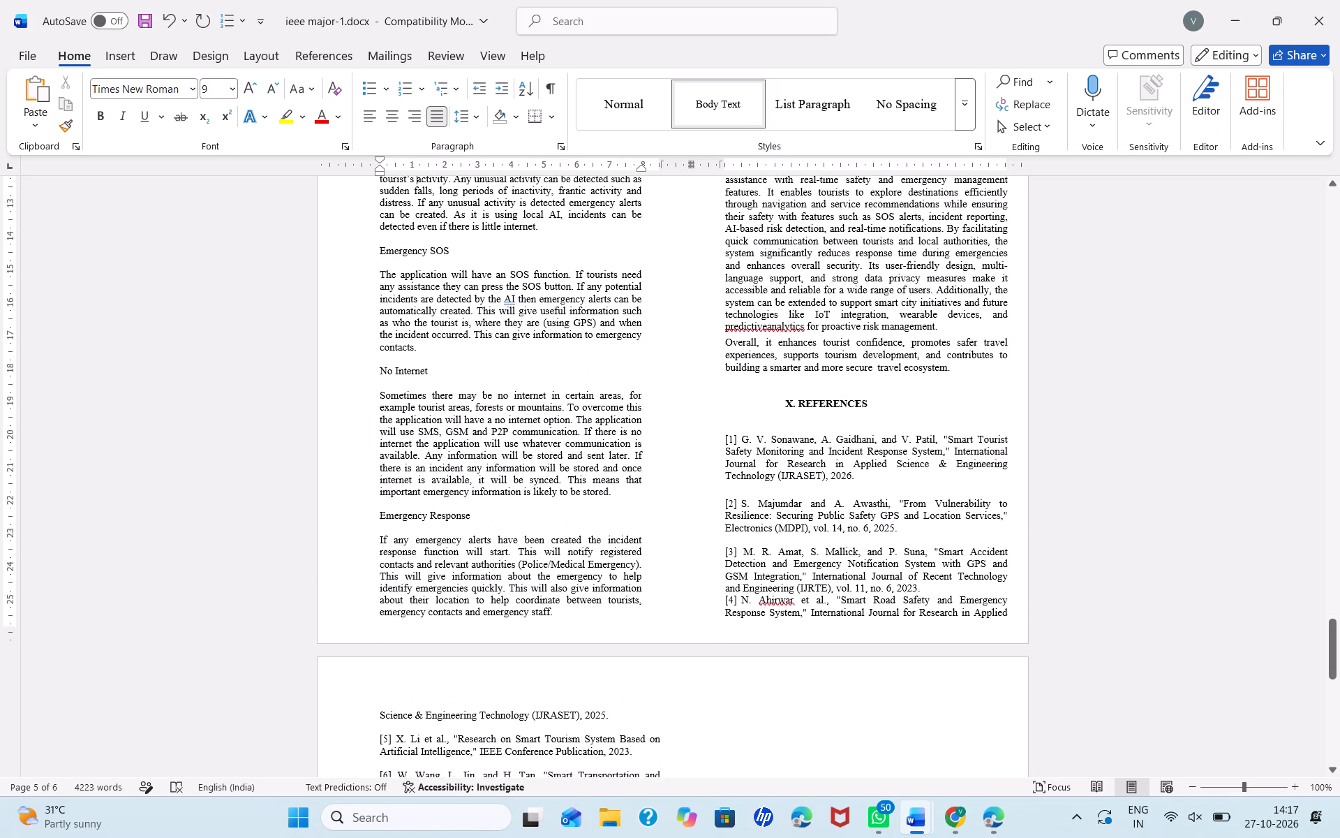
click(507, 298)
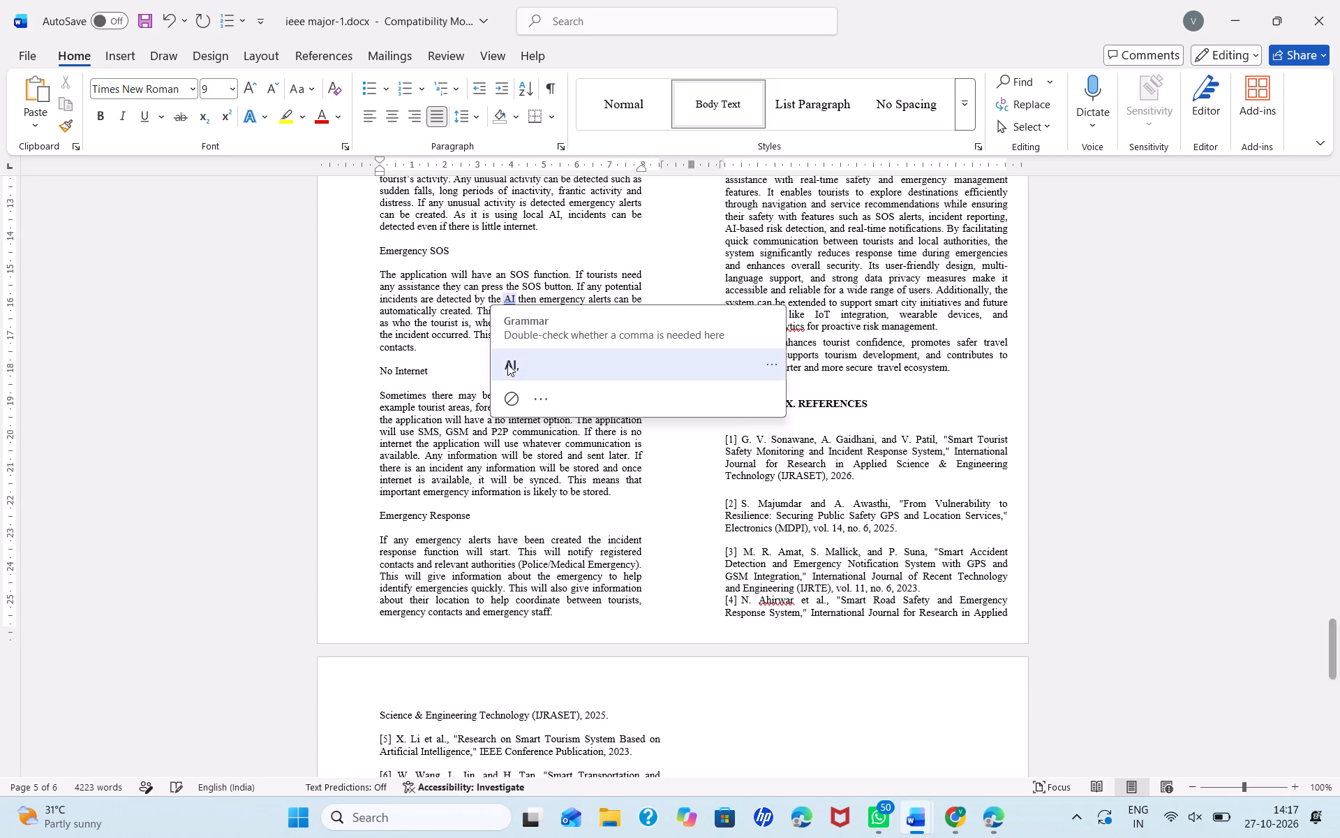
click(505, 367)
Correct the misspelled "predictiveanalytics" in the conclusion to "predictive analytics" using the spelling suggestion.
scroll(573, 518, down, 1)
scroll(573, 518, up, 1)
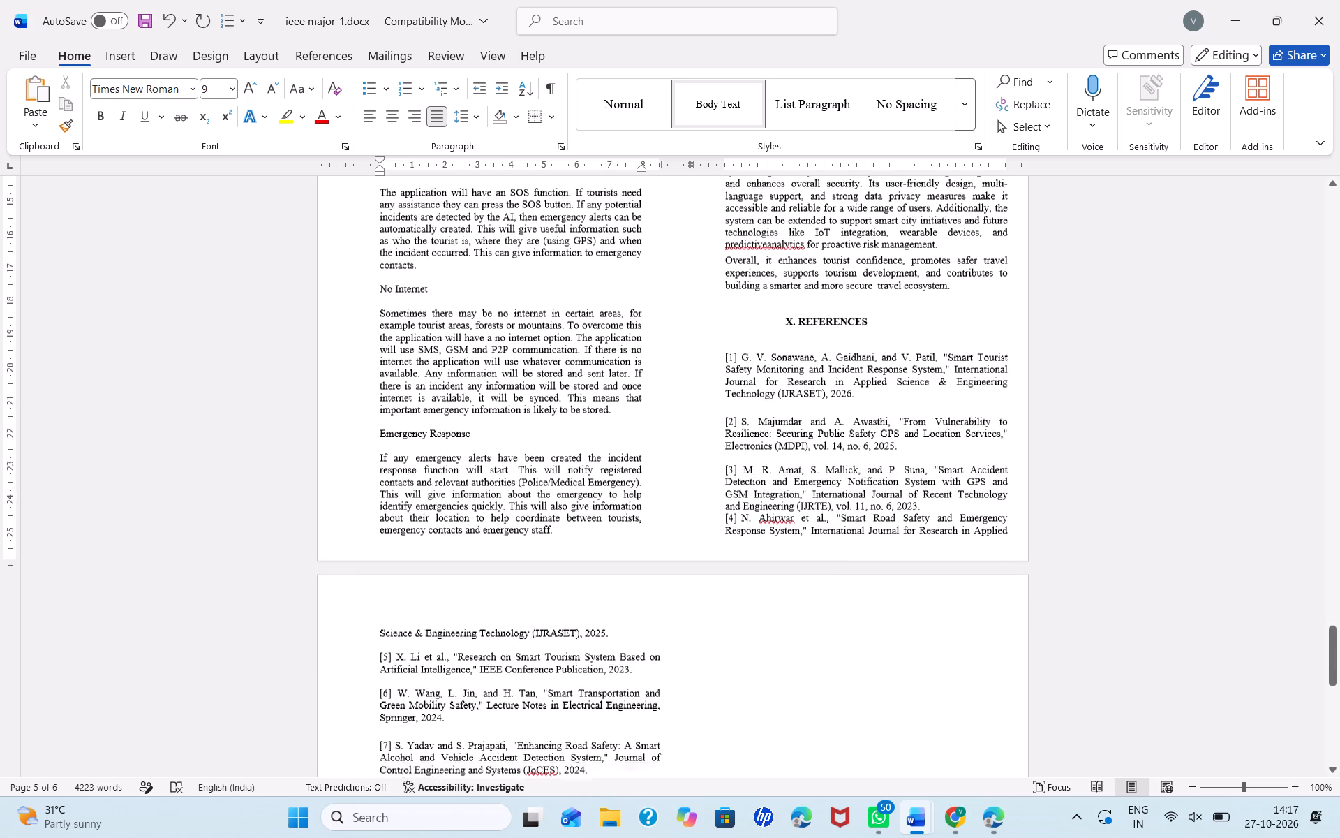
scroll(573, 518, up, 1)
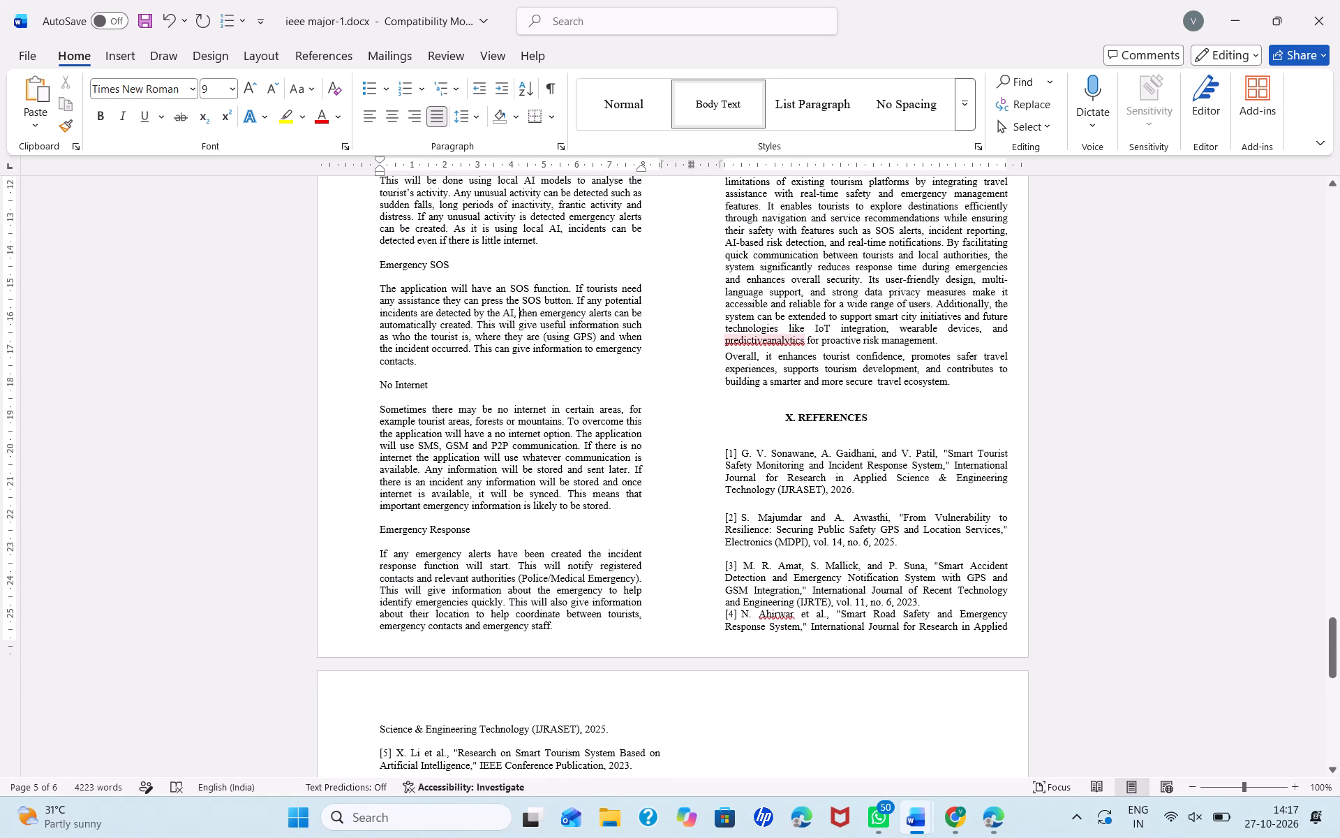
click(775, 333)
click(775, 339)
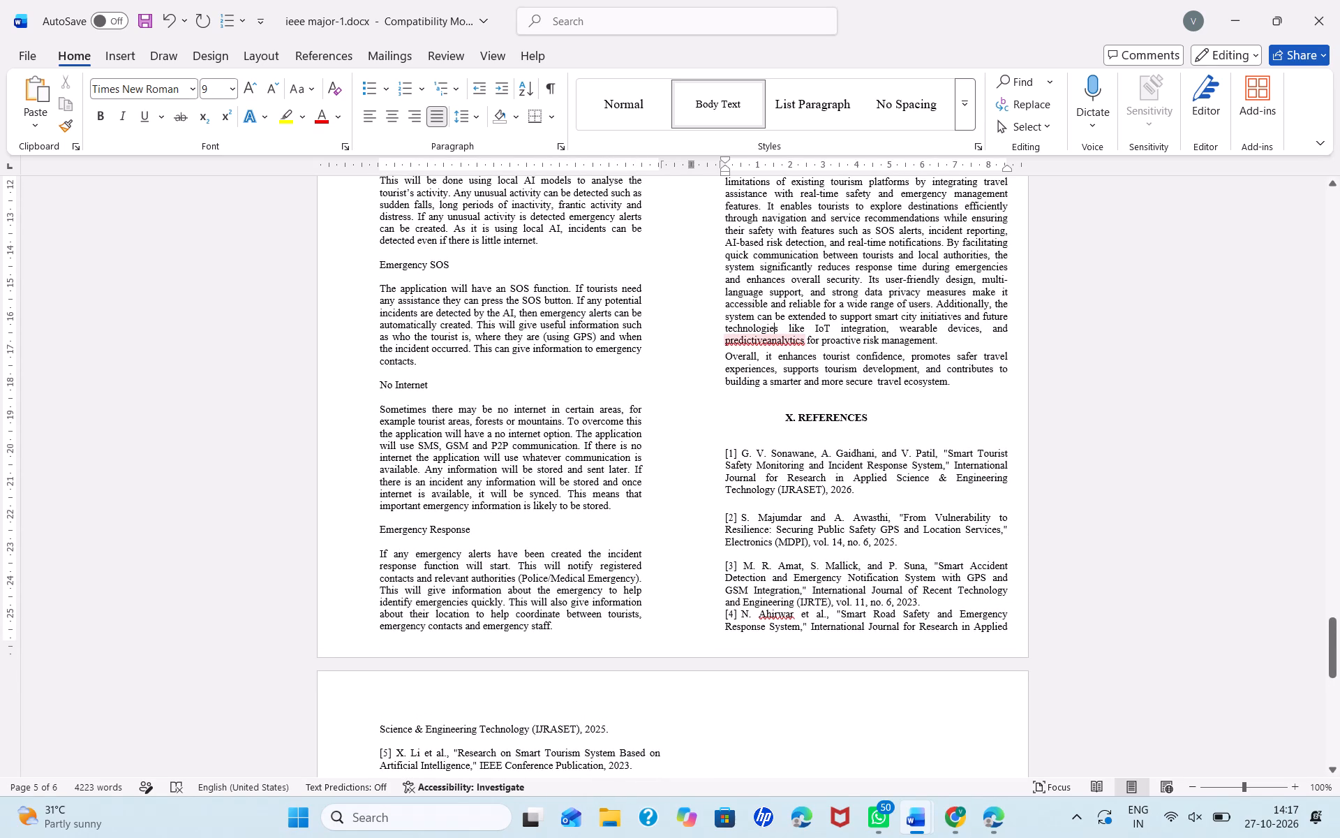
click(775, 392)
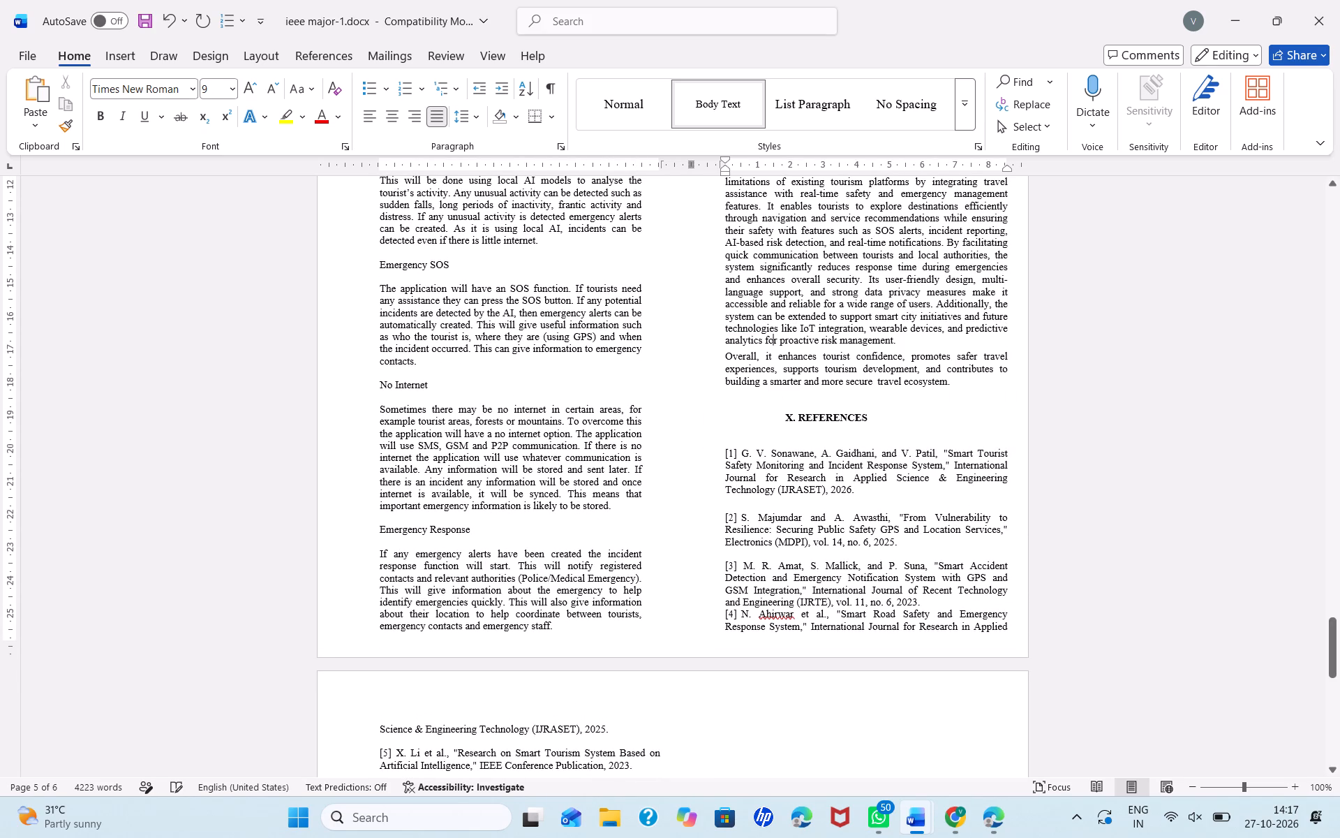
Accept the grammar suggestion changing "inputs" to "input" in the F. Incident Response System paragraph on page 4.
scroll(710, 362, up, 4)
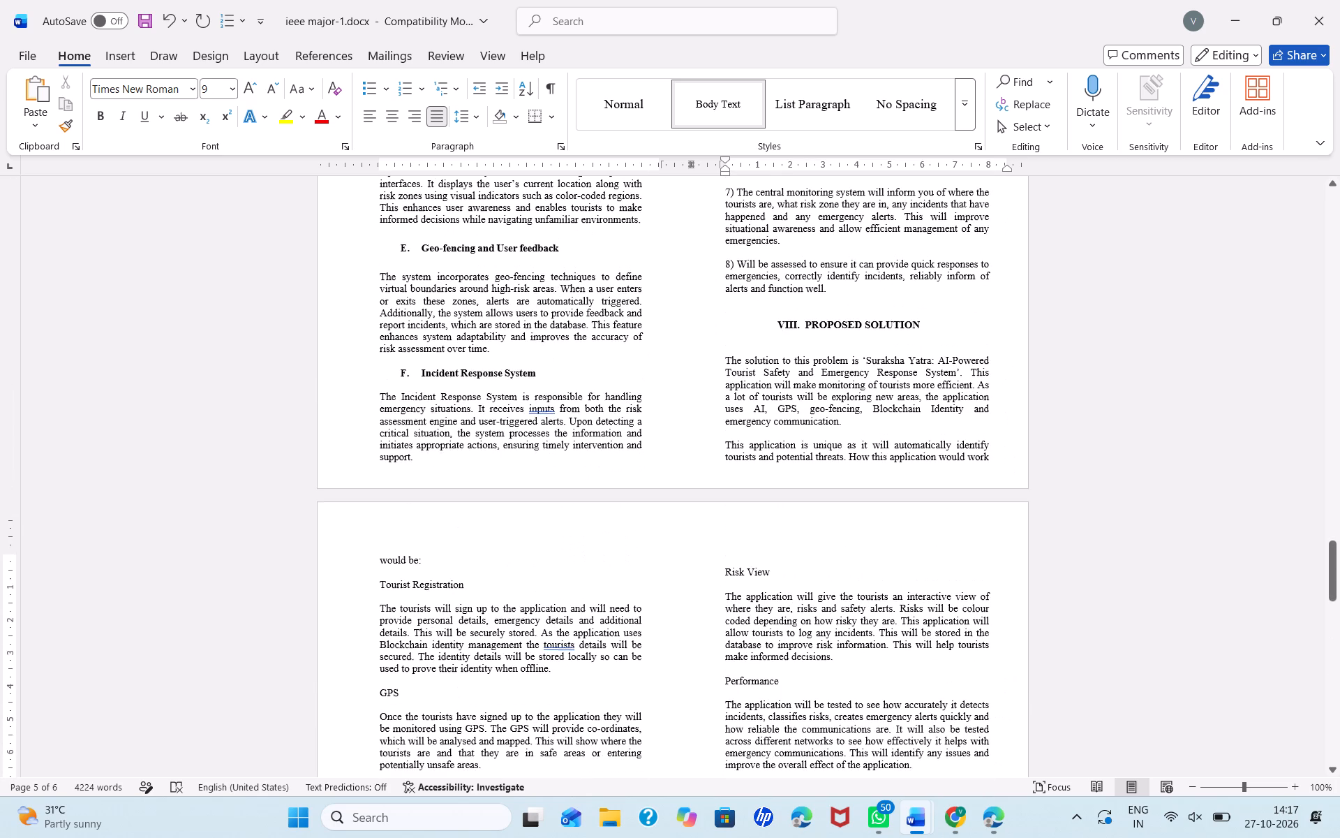
scroll(710, 362, up, 2)
click(549, 407)
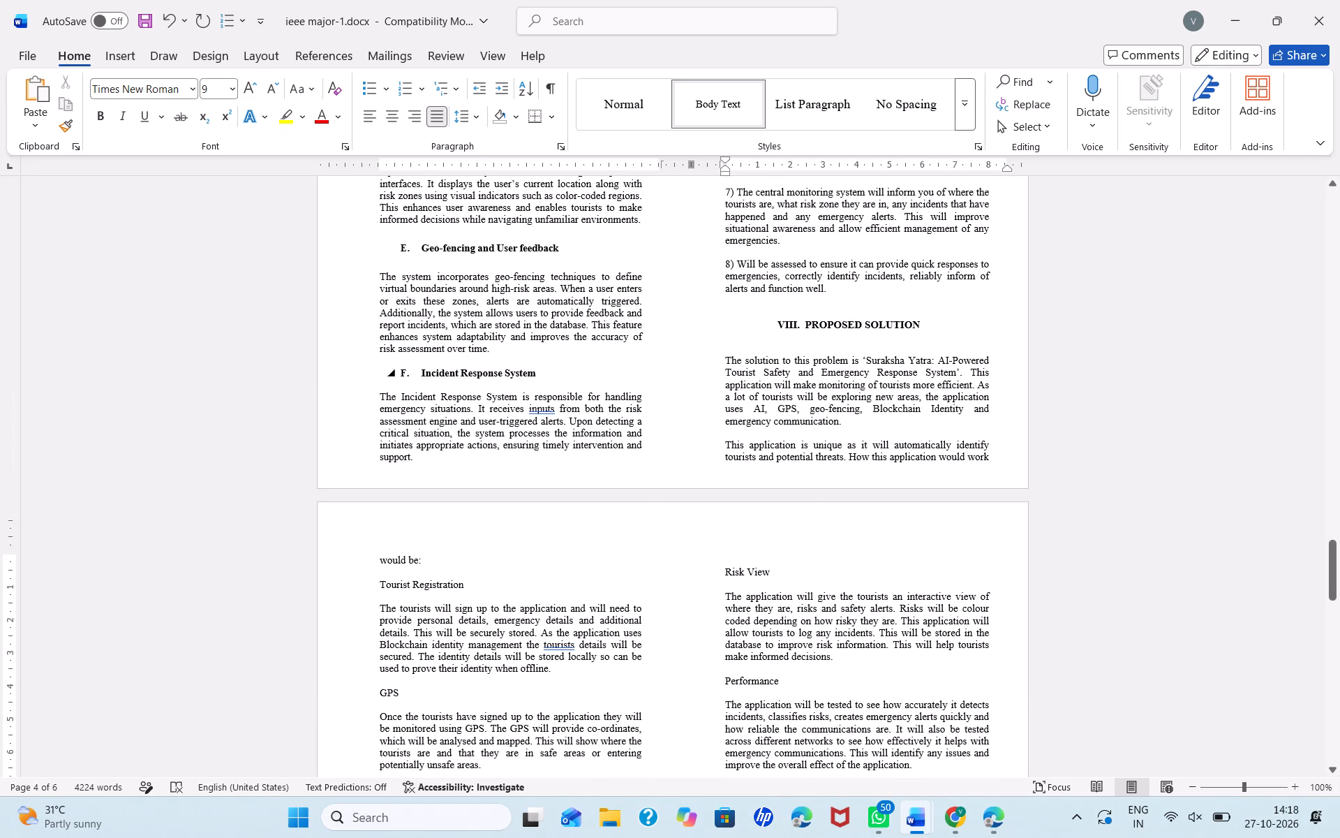
click(549, 468)
Accept the grammar suggestion adding a comma after "So" in item 5 of VII. RESEARCH OBJECTIVES.
scroll(549, 468, up, 1)
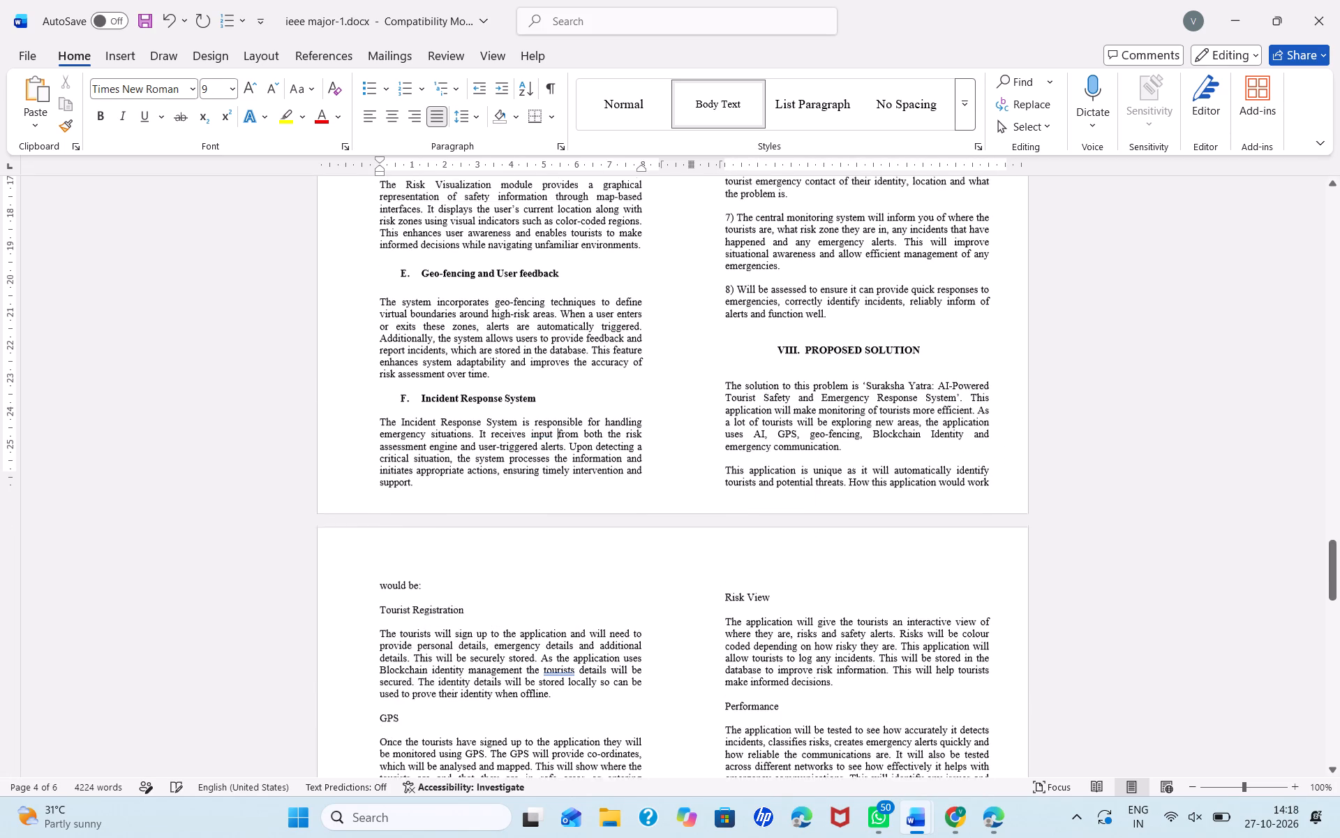
scroll(549, 468, up, 3)
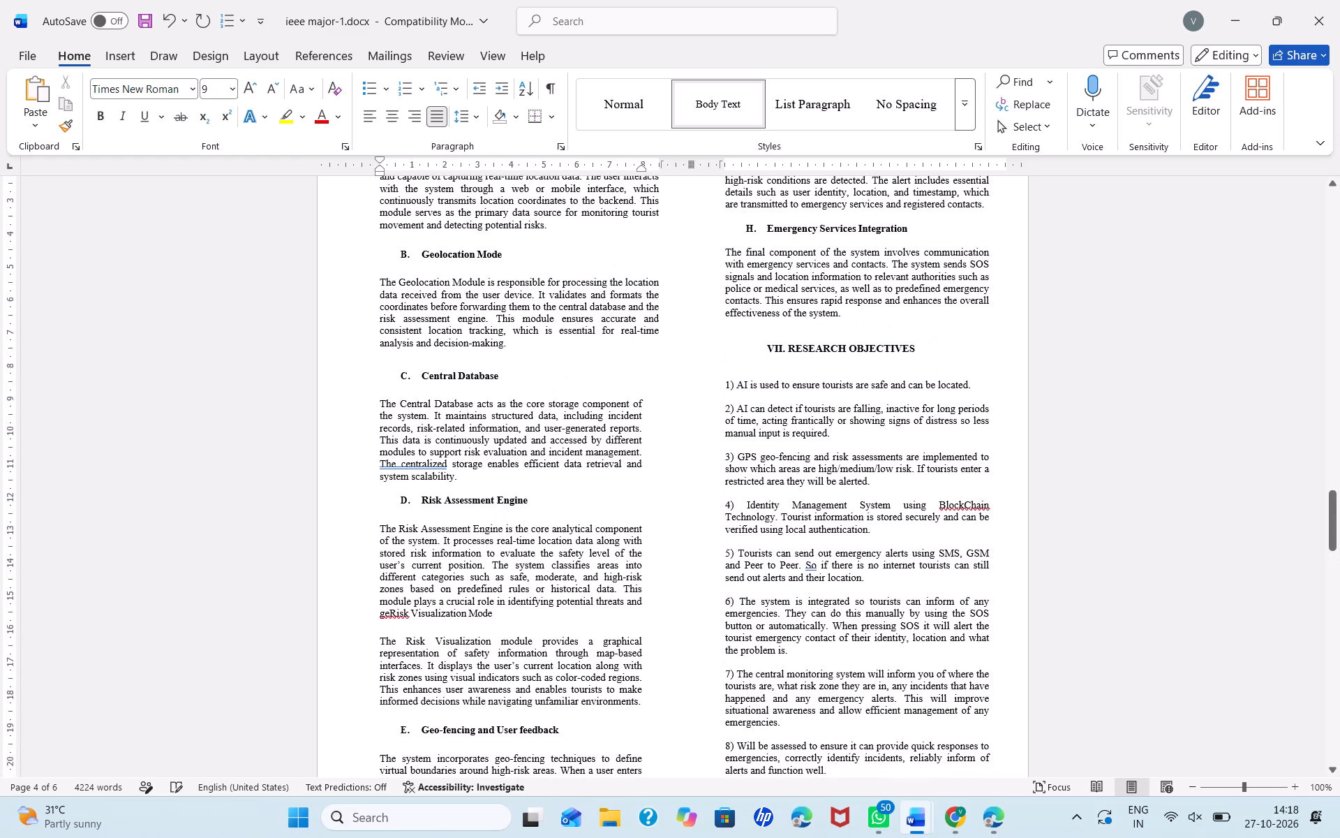
click(811, 565)
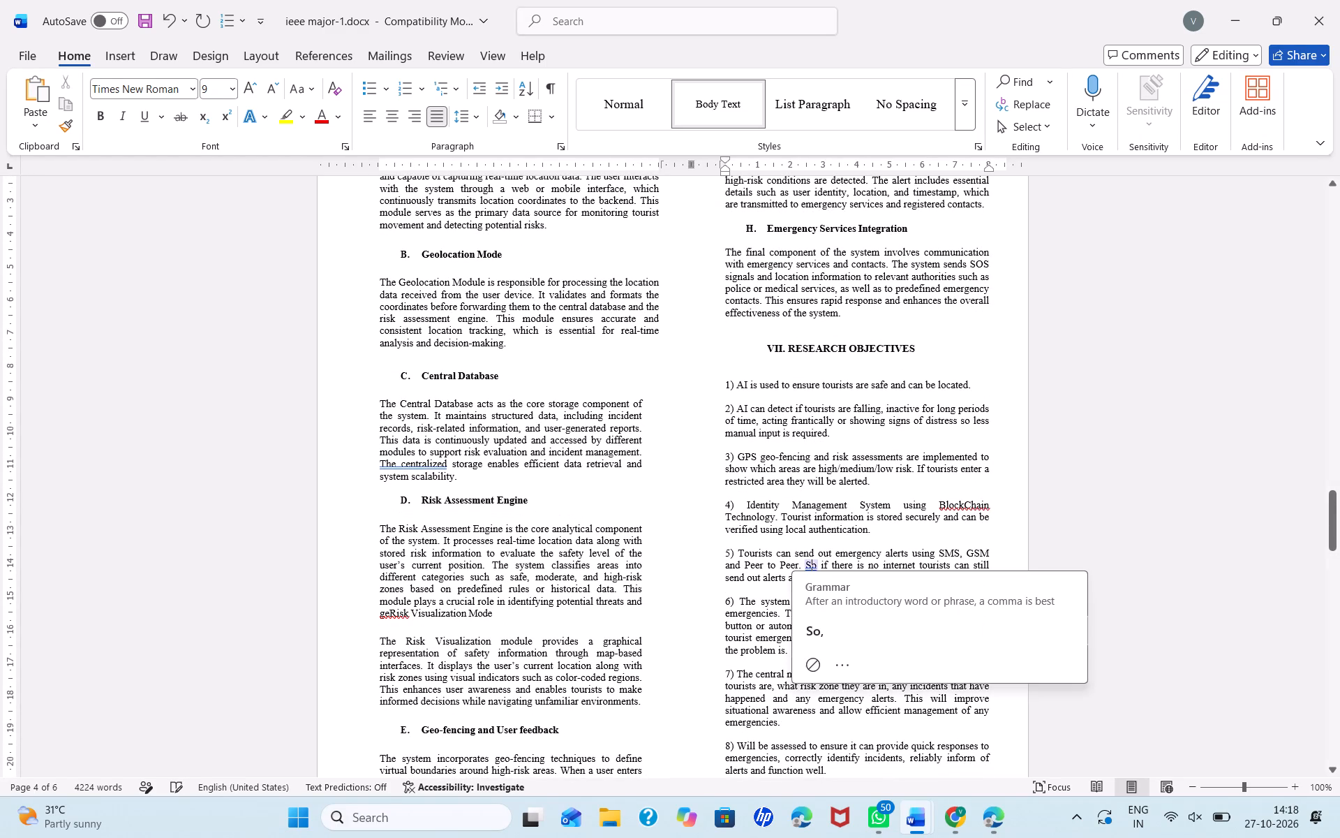
click(821, 624)
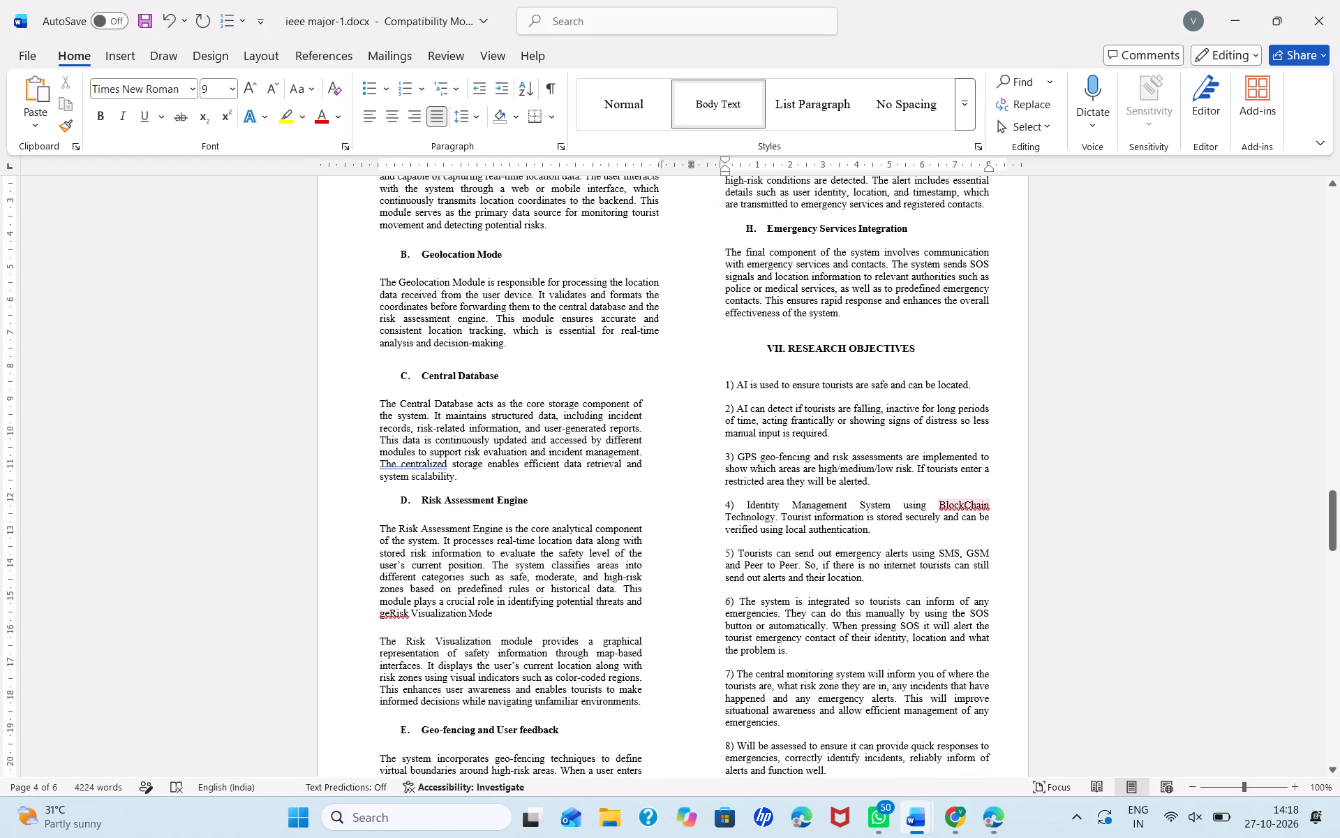
Correct the misspelled "BlockChain" in item 4 of VII. RESEARCH OBJECTIVES to "Blockchain" using the spelling suggestion.
click(969, 505)
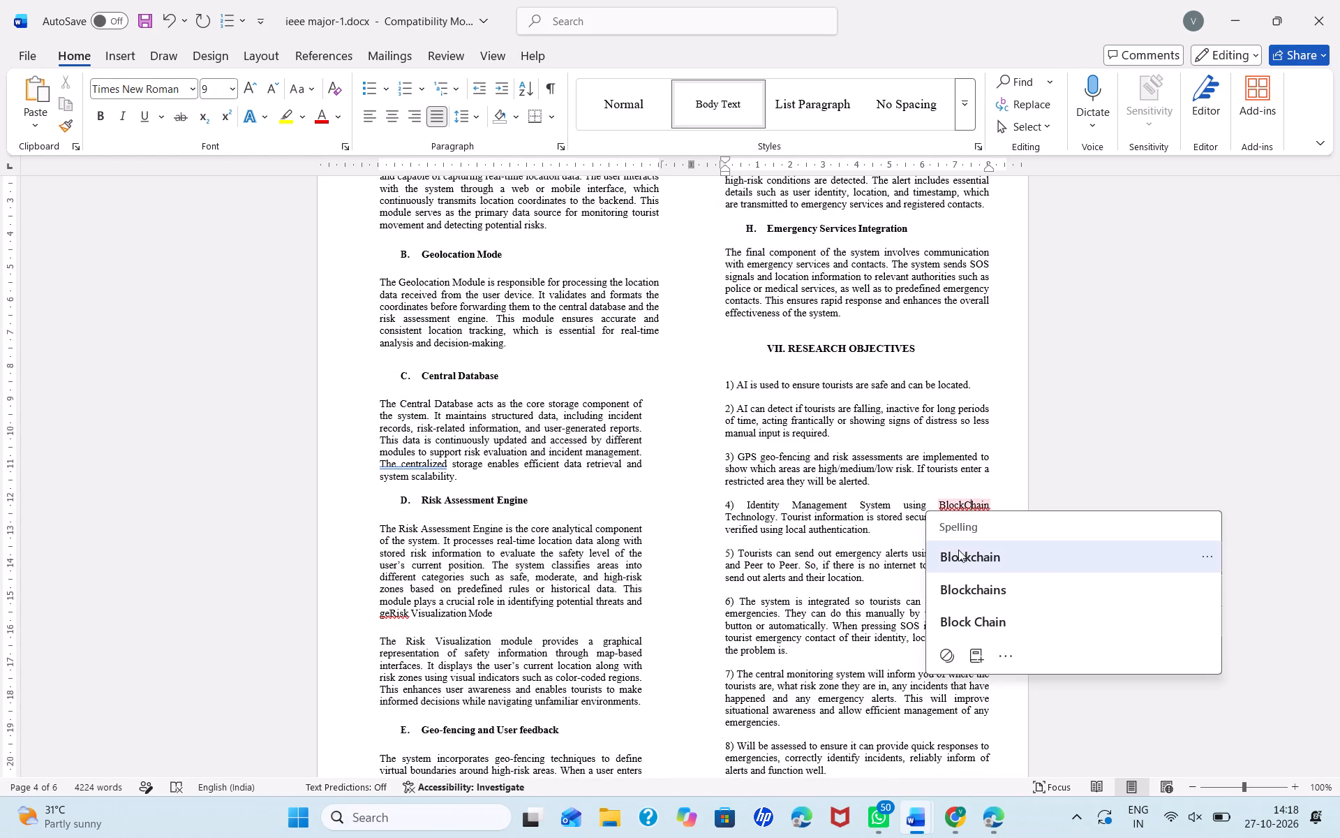
click(958, 550)
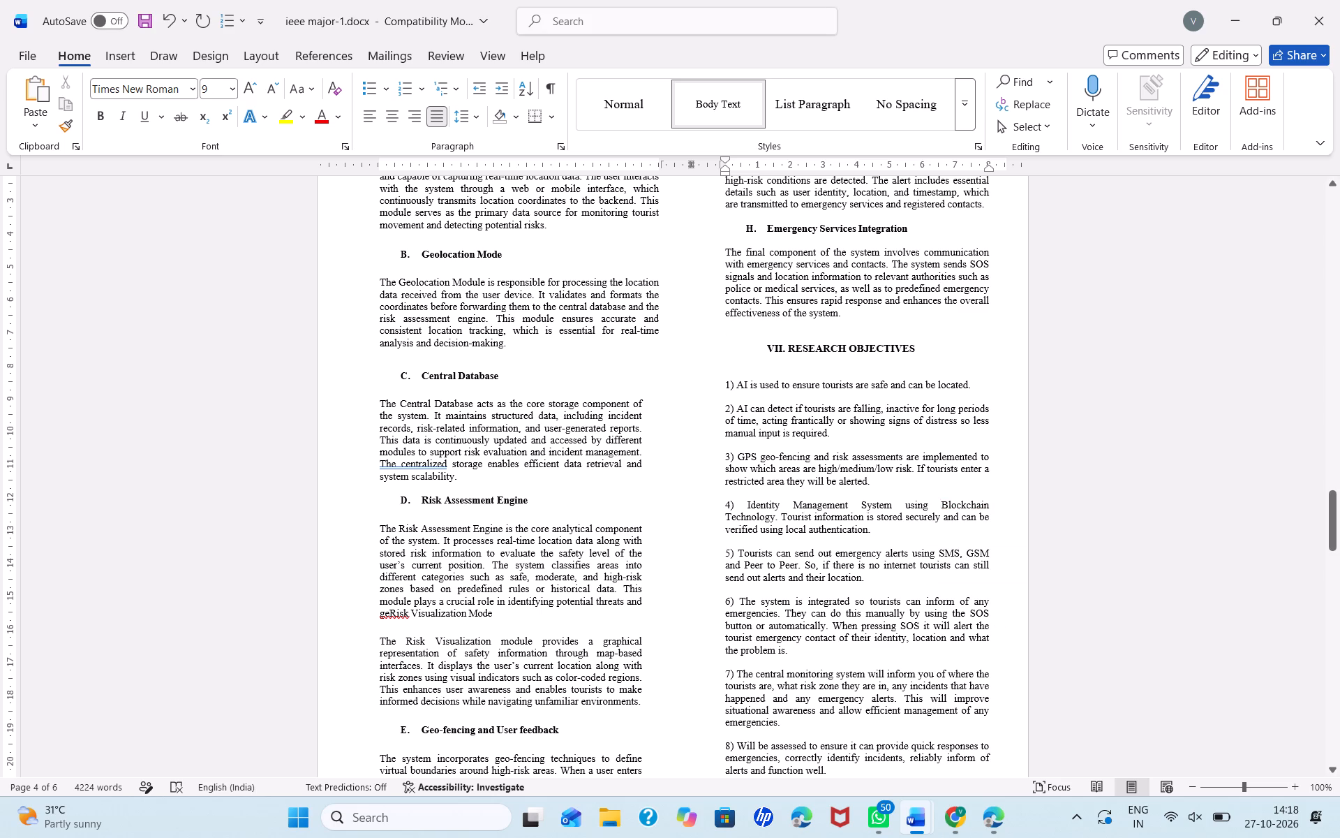
Accept the grammar suggestion replacing "The centralized" with "Centralized" in the C. Central Database paragraph.
click(435, 469)
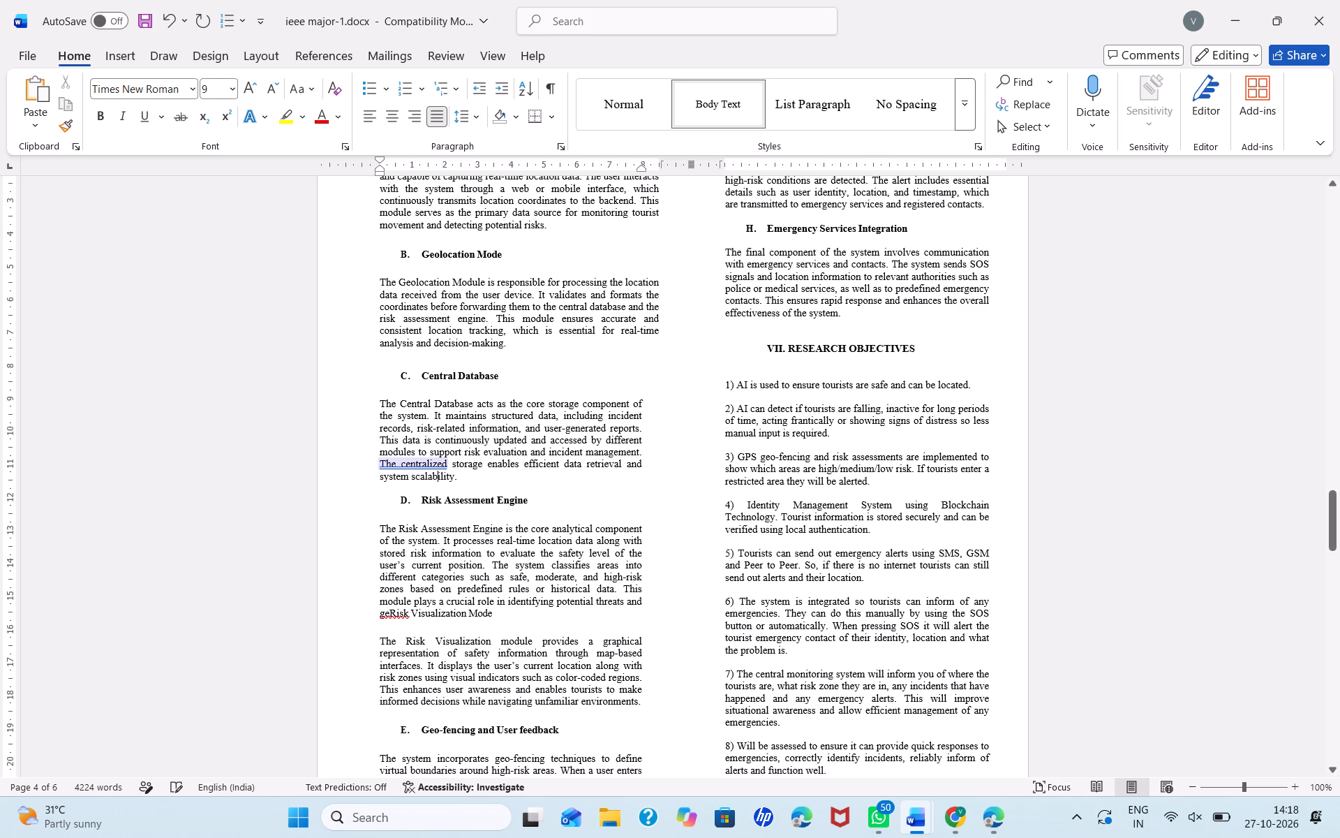
click(434, 465)
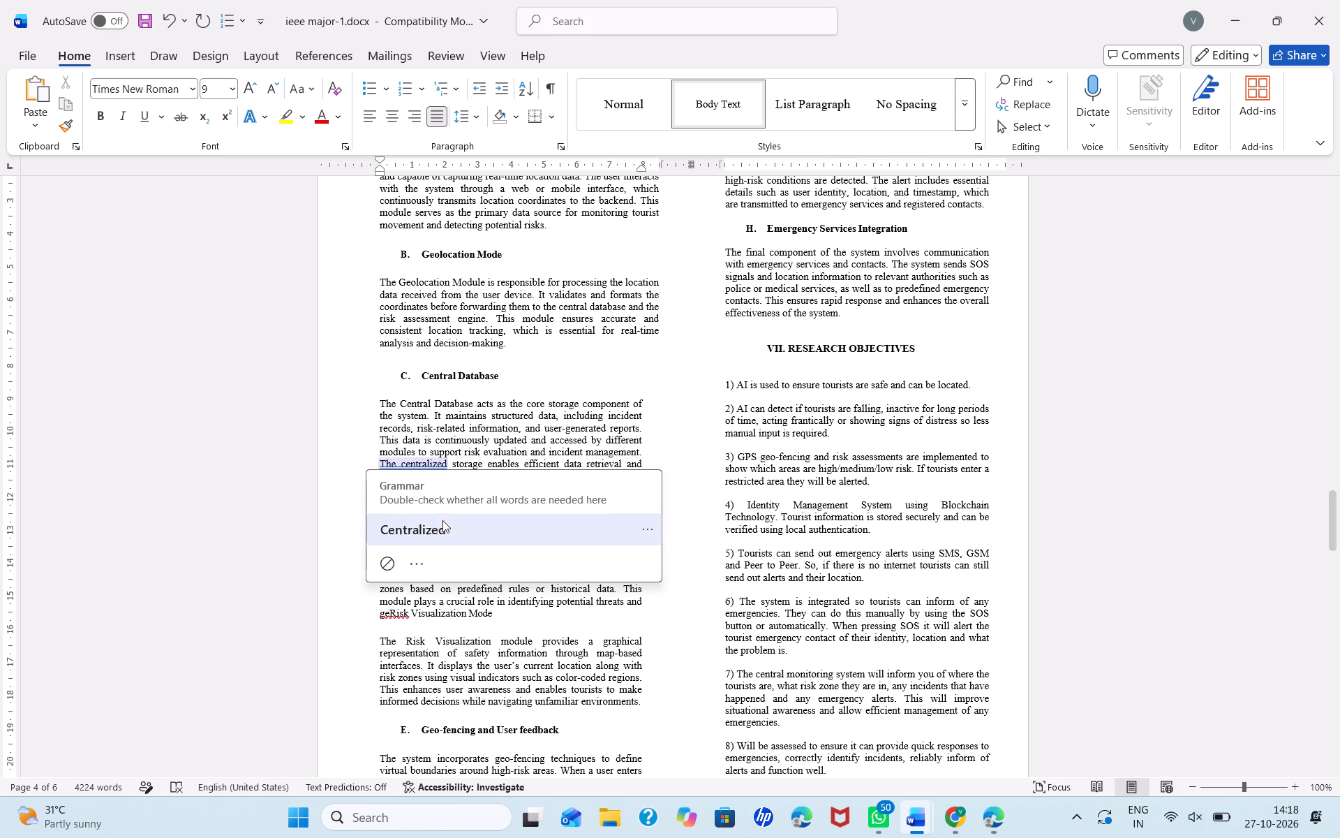
click(442, 524)
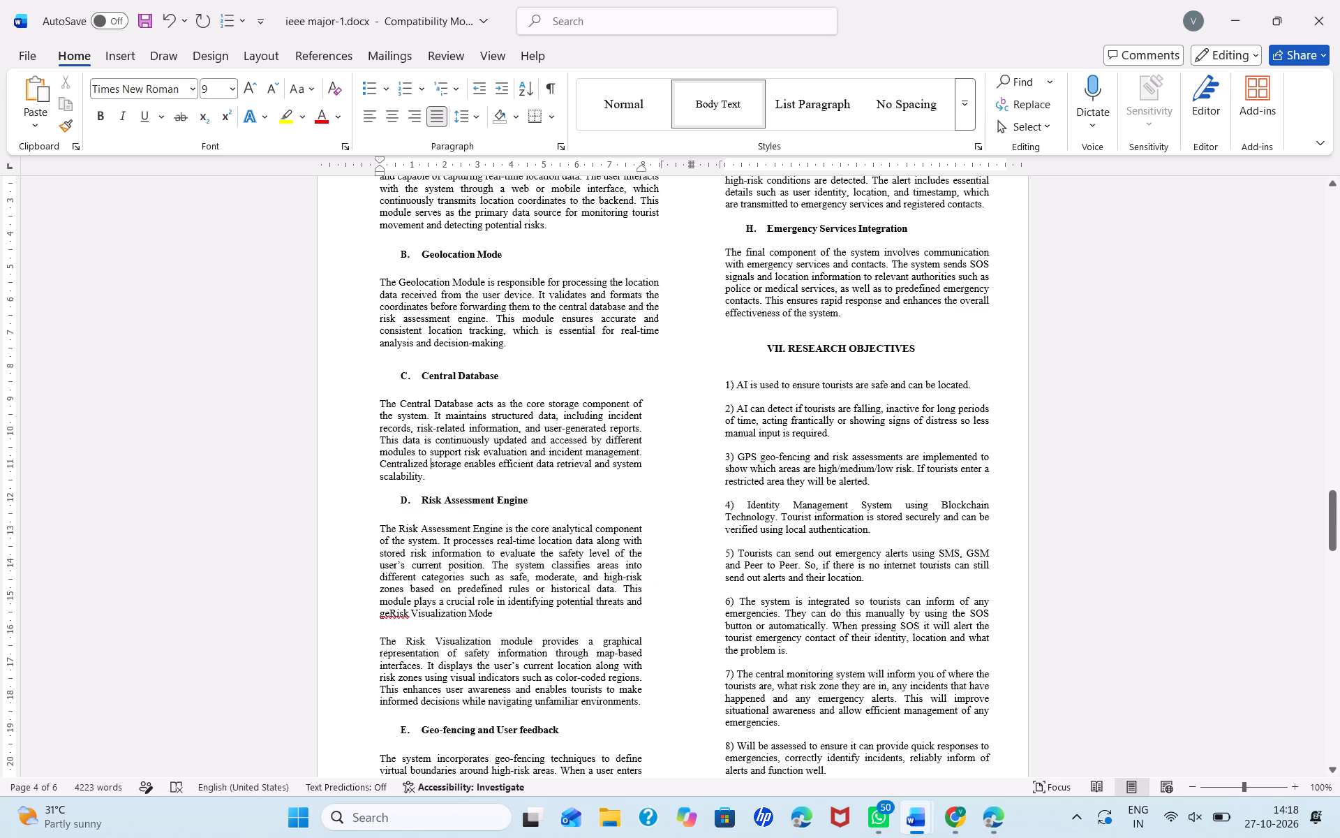
Accept the grammar suggestions adding commas after "However", "integrated" and "internet" in the V. PROBLEM STATEMENT section.
scroll(734, 497, up, 5)
scroll(734, 497, down, 1)
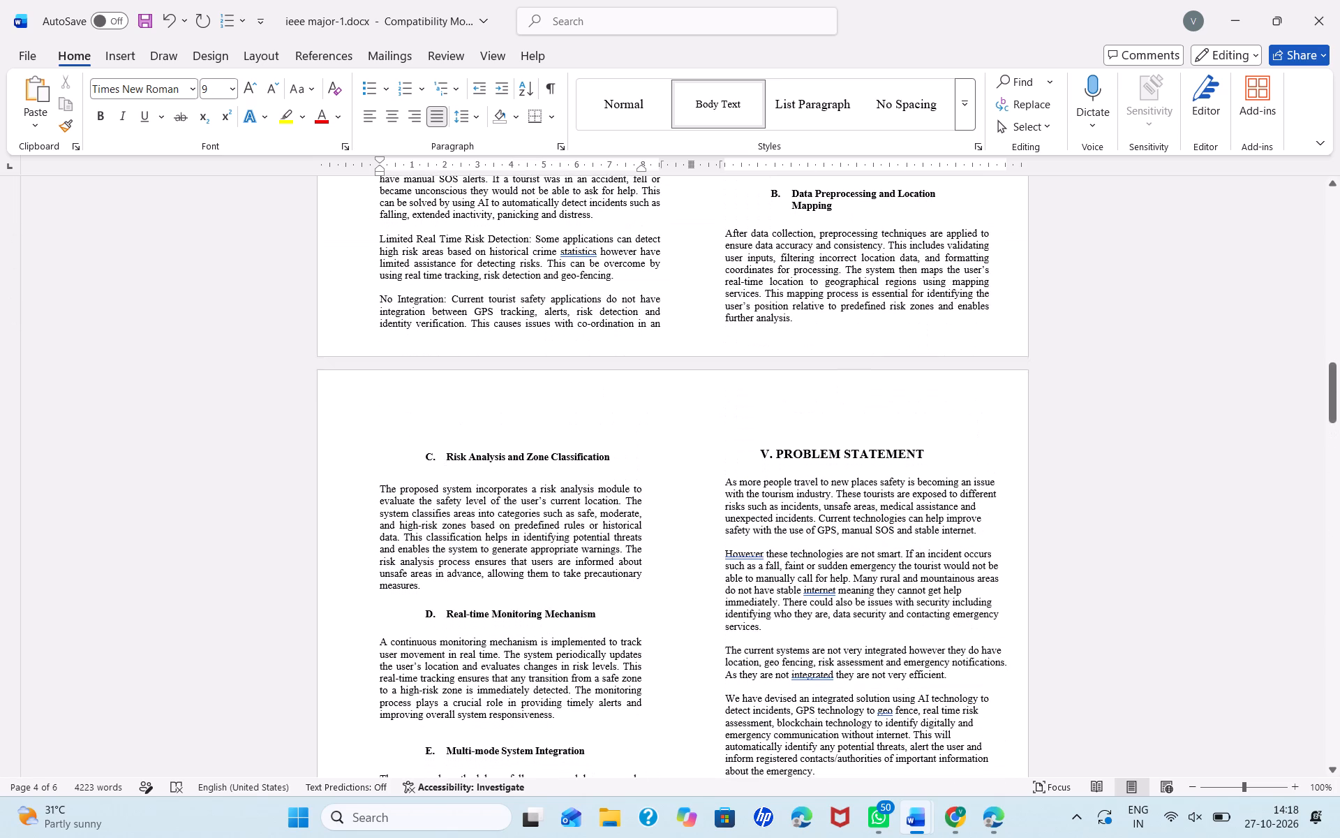
click(750, 558)
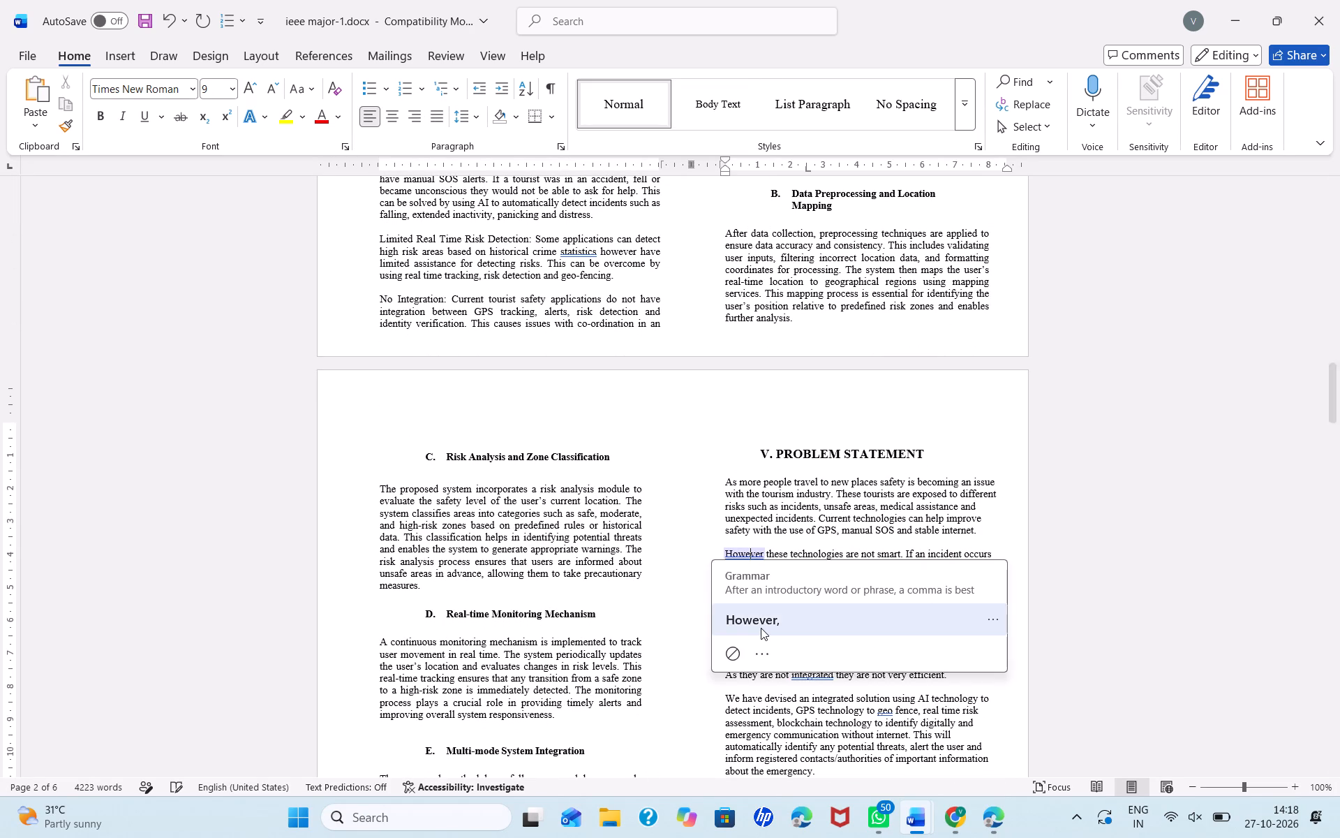
click(760, 626)
click(805, 668)
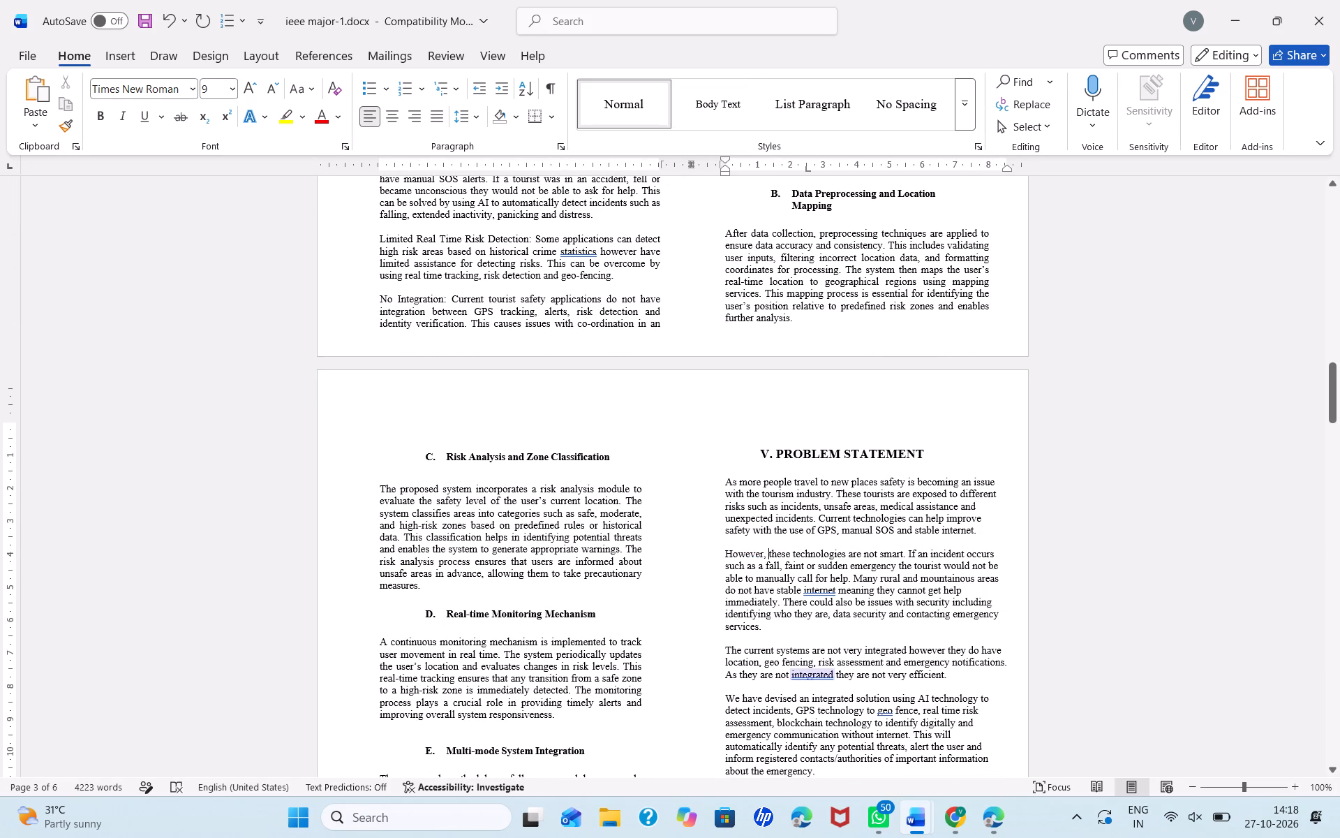
click(824, 727)
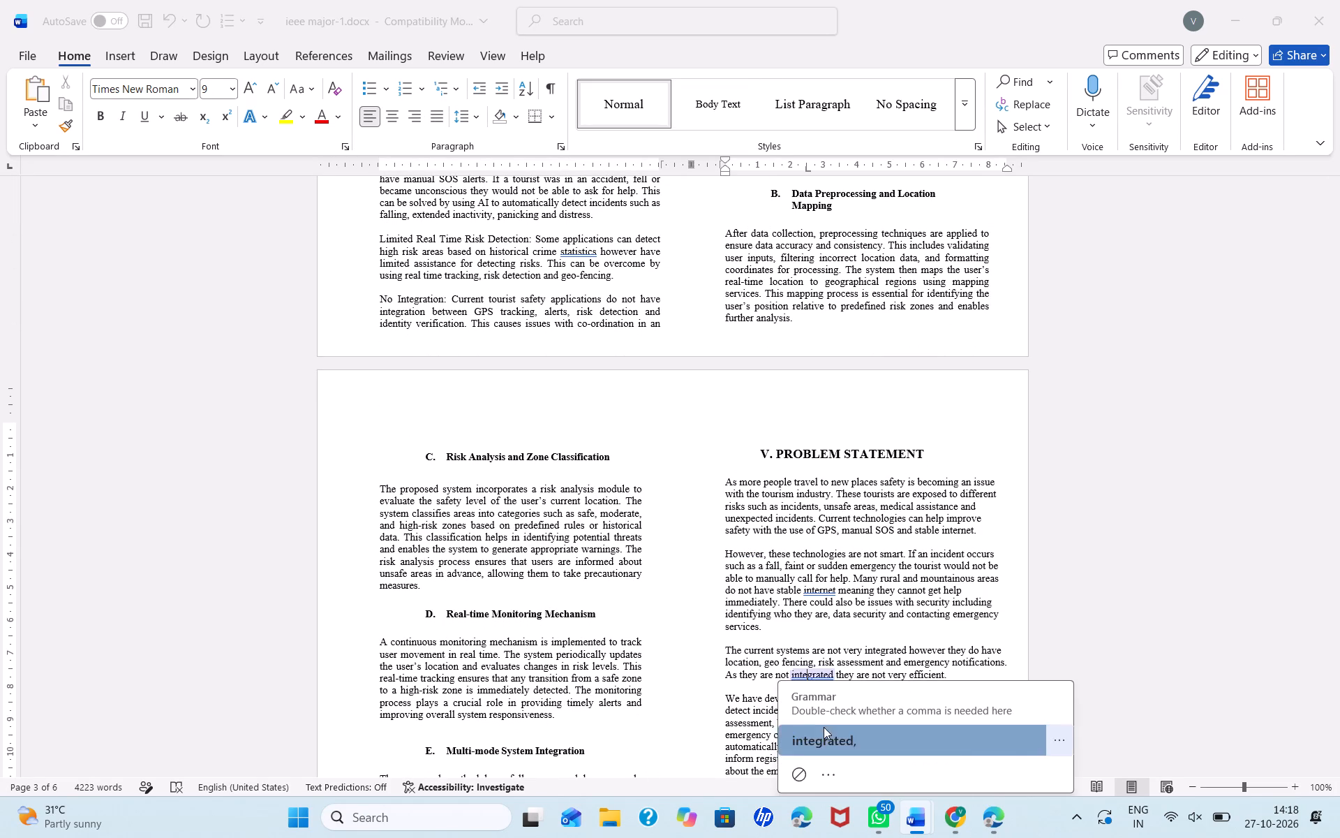
click(824, 596)
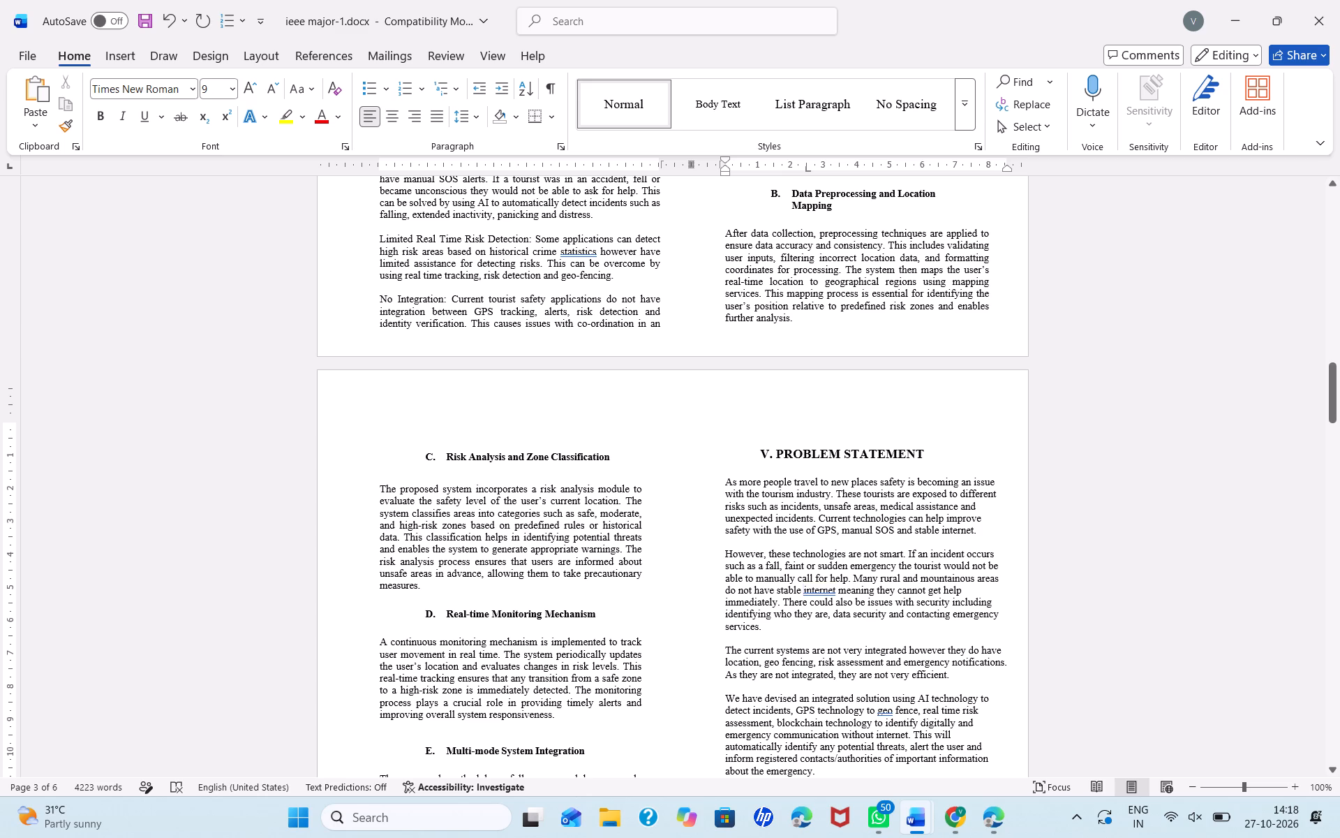
click(817, 590)
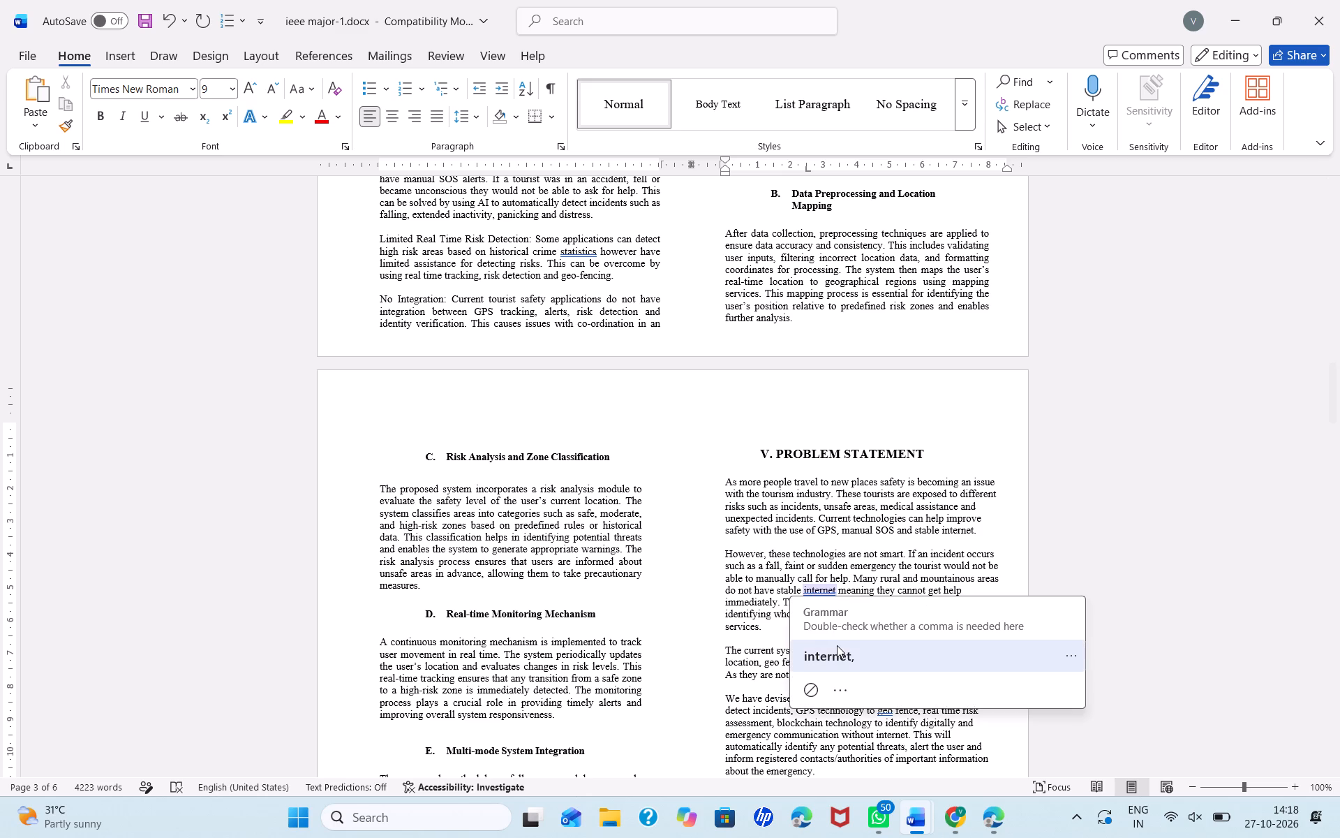
click(837, 645)
Check the suggestions for the flagged "geo" in V. PROBLEM STATEMENT and the flagged author name in entry [1] of the Literature Survey.
scroll(837, 645, down, 1)
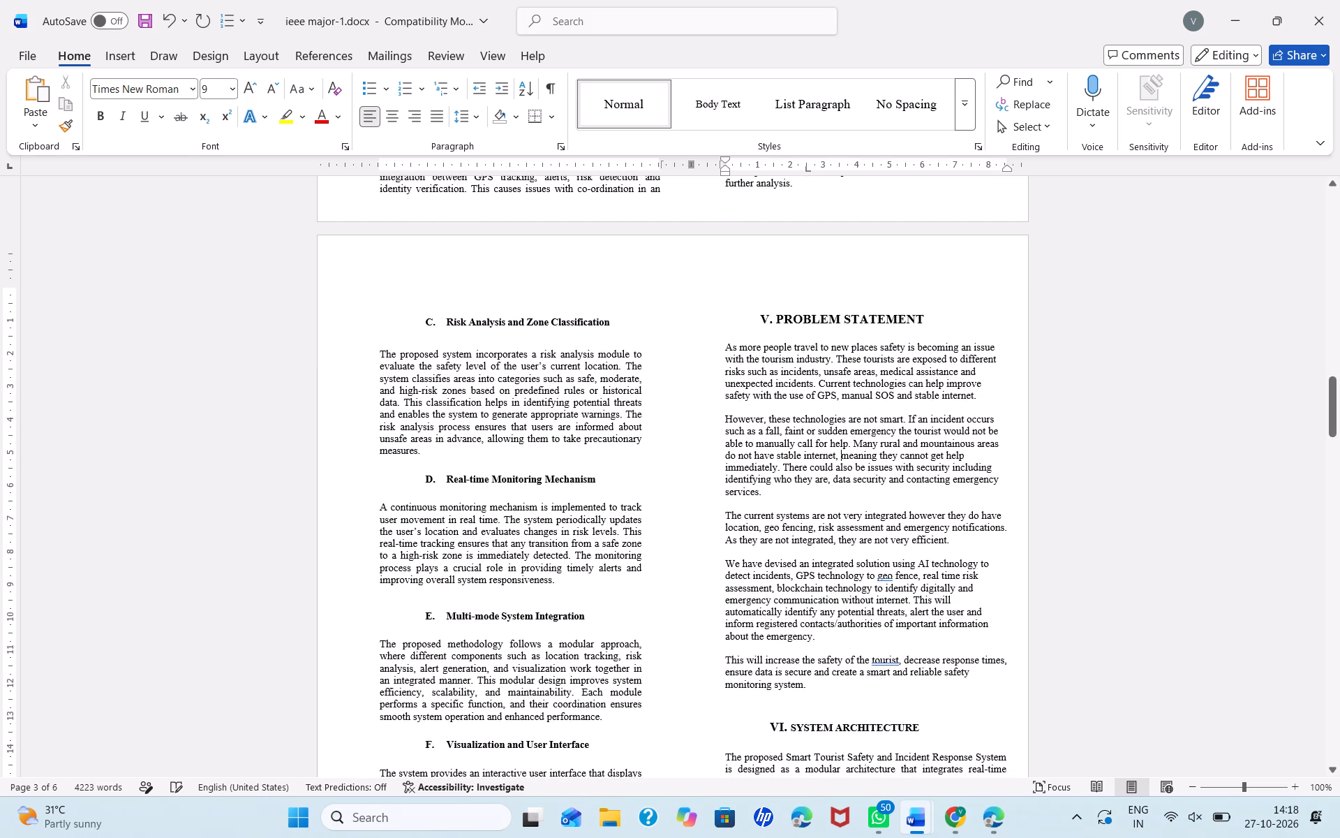
click(880, 572)
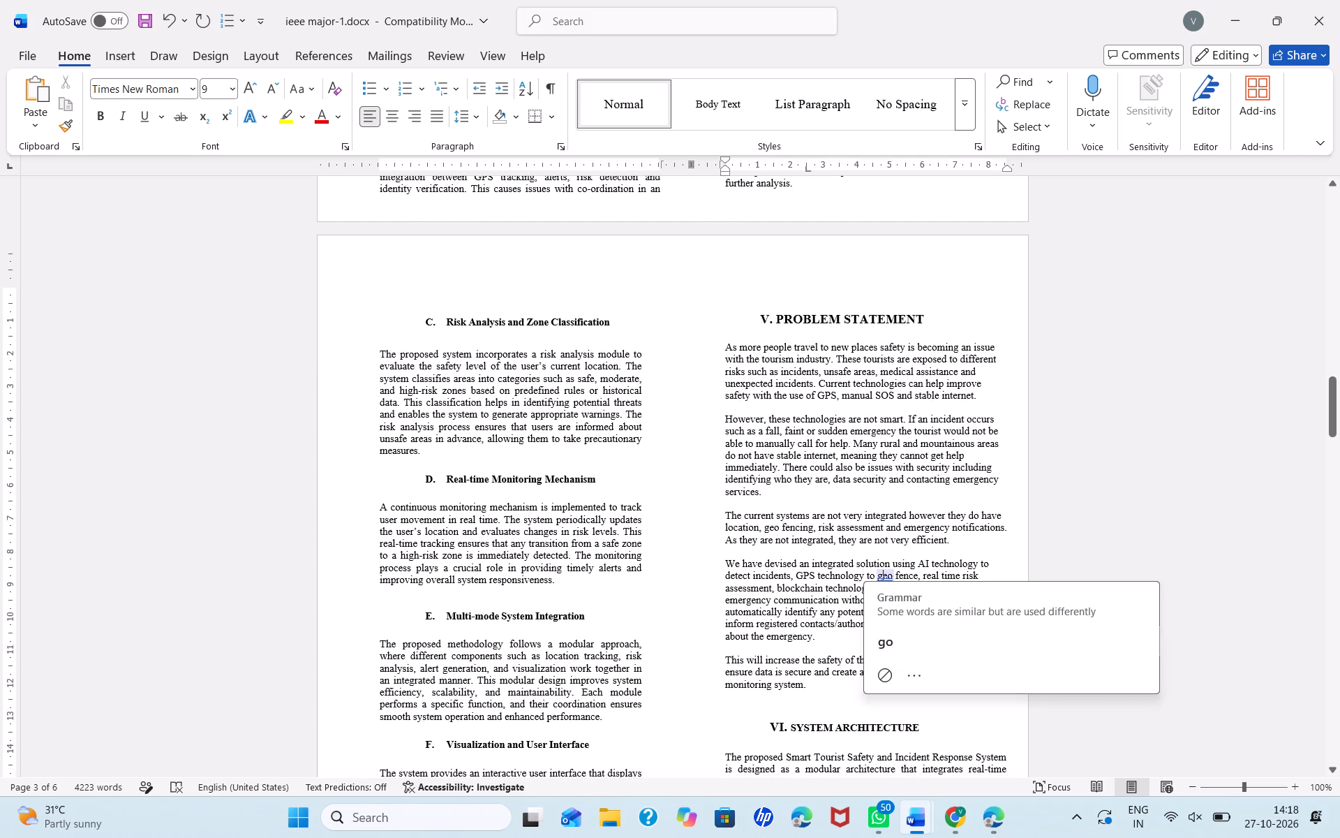
click(684, 465)
scroll(684, 465, down, 2)
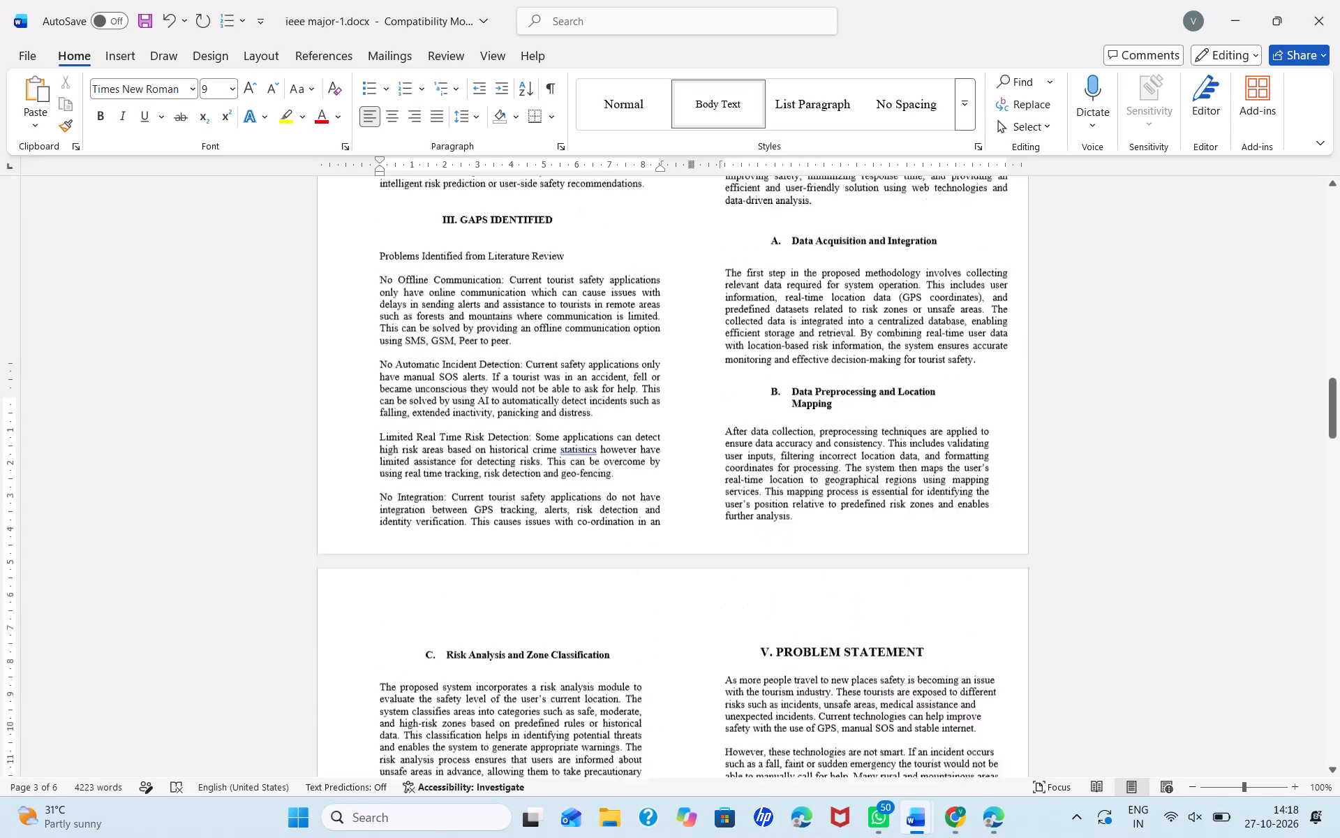
scroll(684, 465, up, 3)
scroll(684, 465, down, 4)
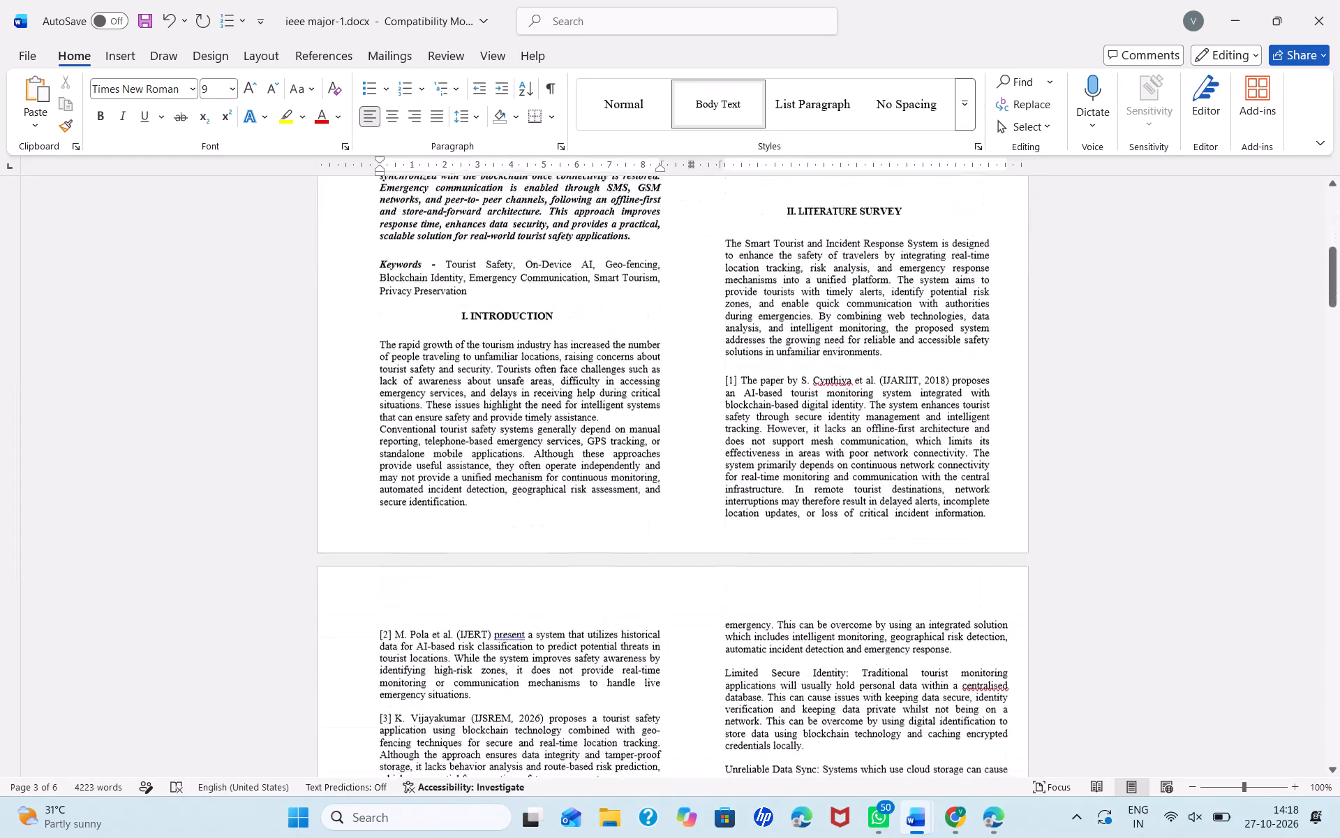
click(831, 367)
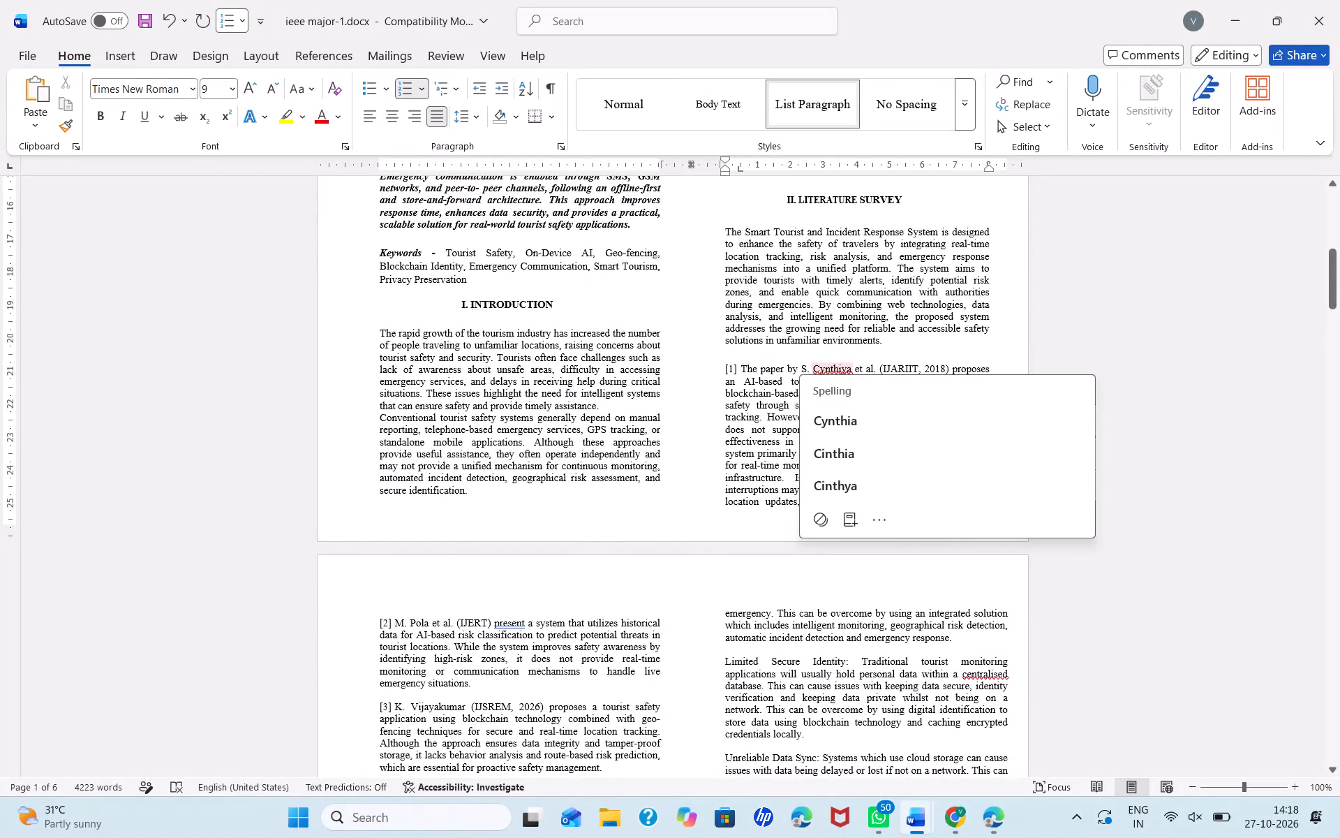
click(1041, 309)
Accept the grammar suggestion adding a comma after "features" in the Limited Proactive Alerts paragraph on page 2.
scroll(1041, 309, down, 4)
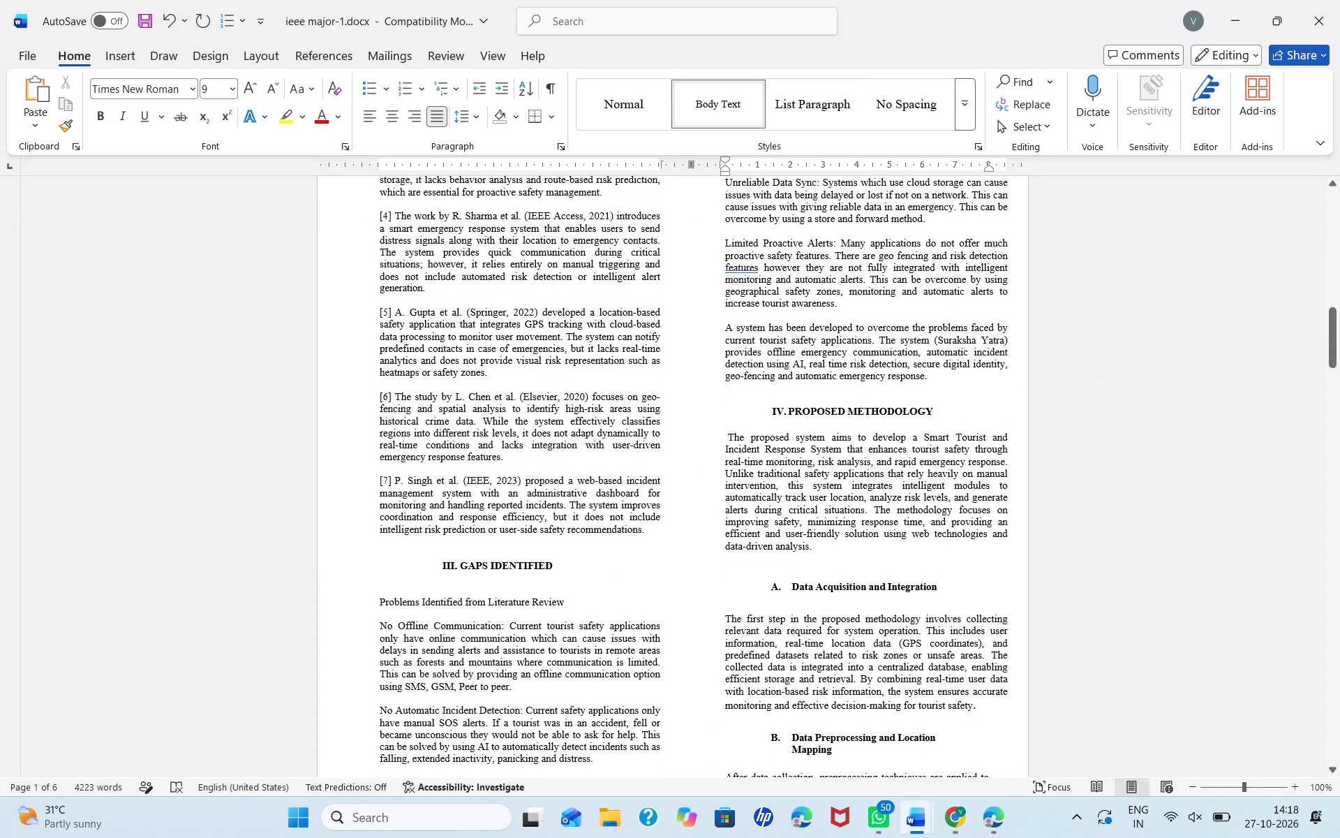
click(757, 263)
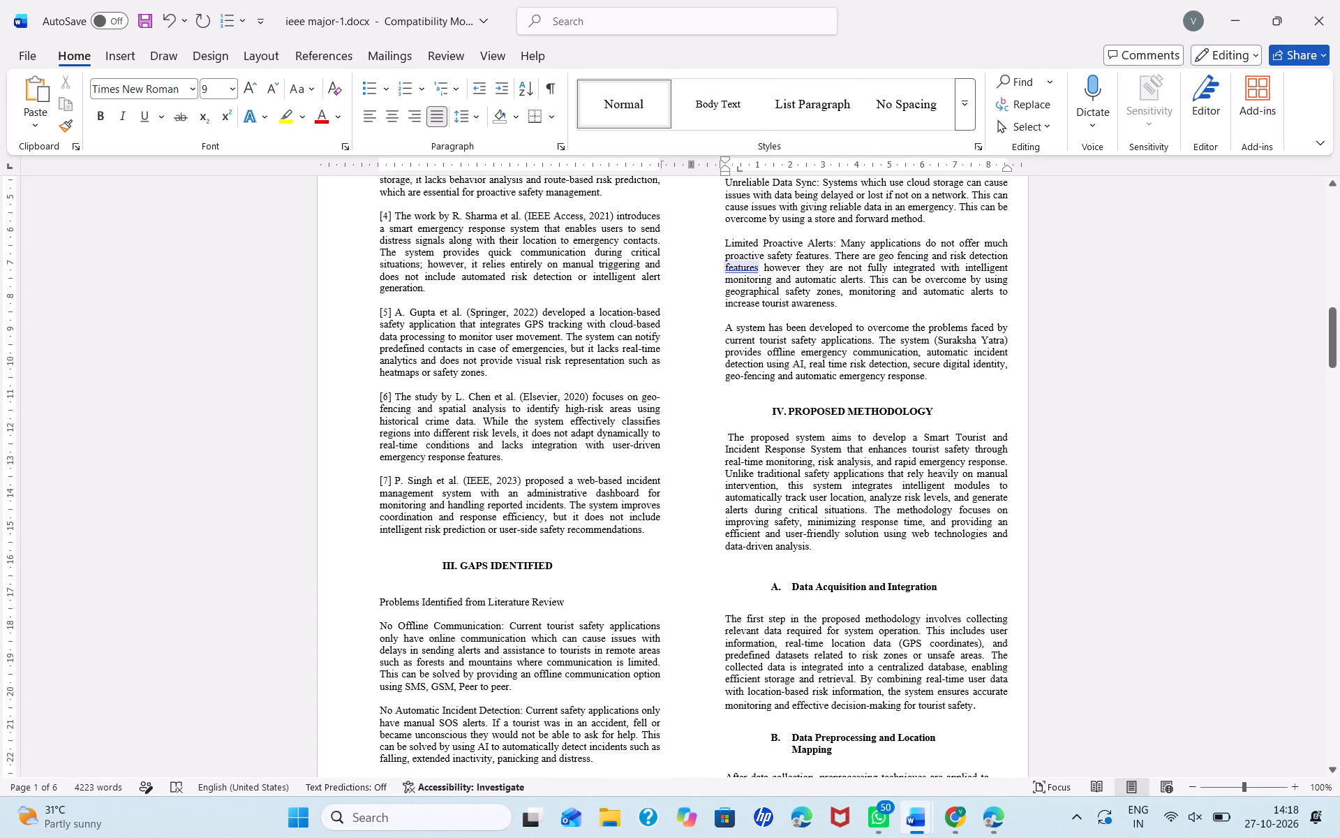
click(754, 263)
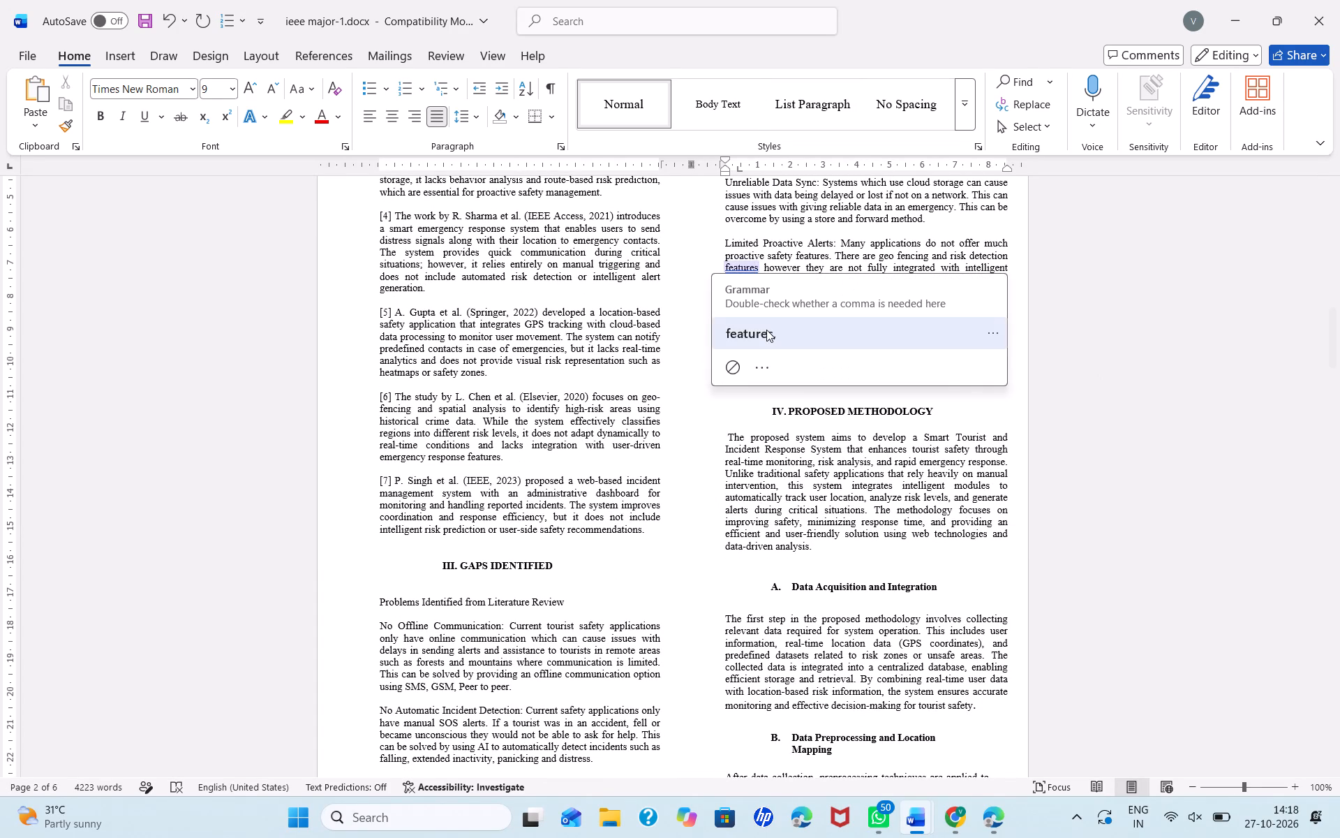
click(766, 330)
Accept the grammar suggestion adding a comma after "statistics" in the Limited Real Time Risk Detection paragraph of III. GAPS IDENTIFIED.
scroll(835, 411, down, 2)
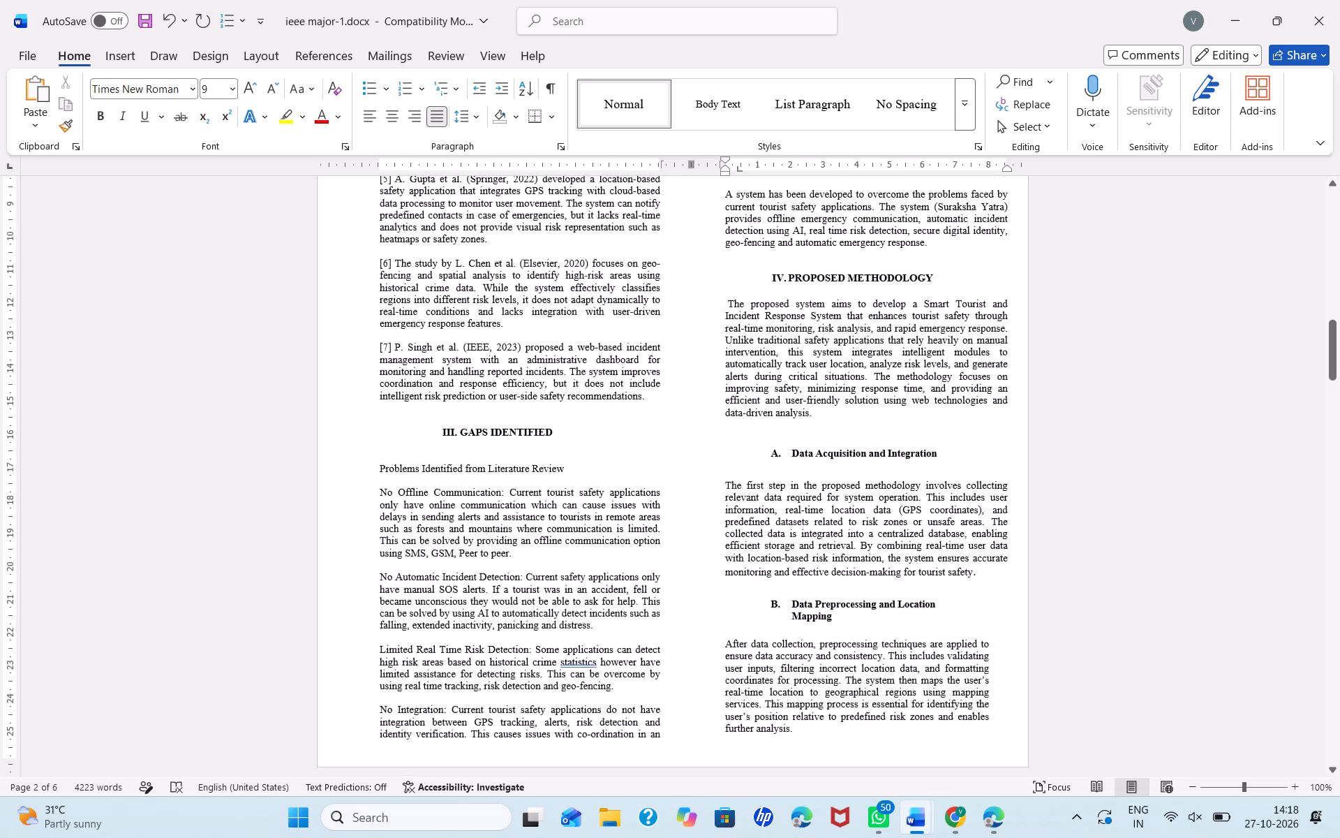
scroll(835, 411, down, 2)
scroll(835, 411, up, 1)
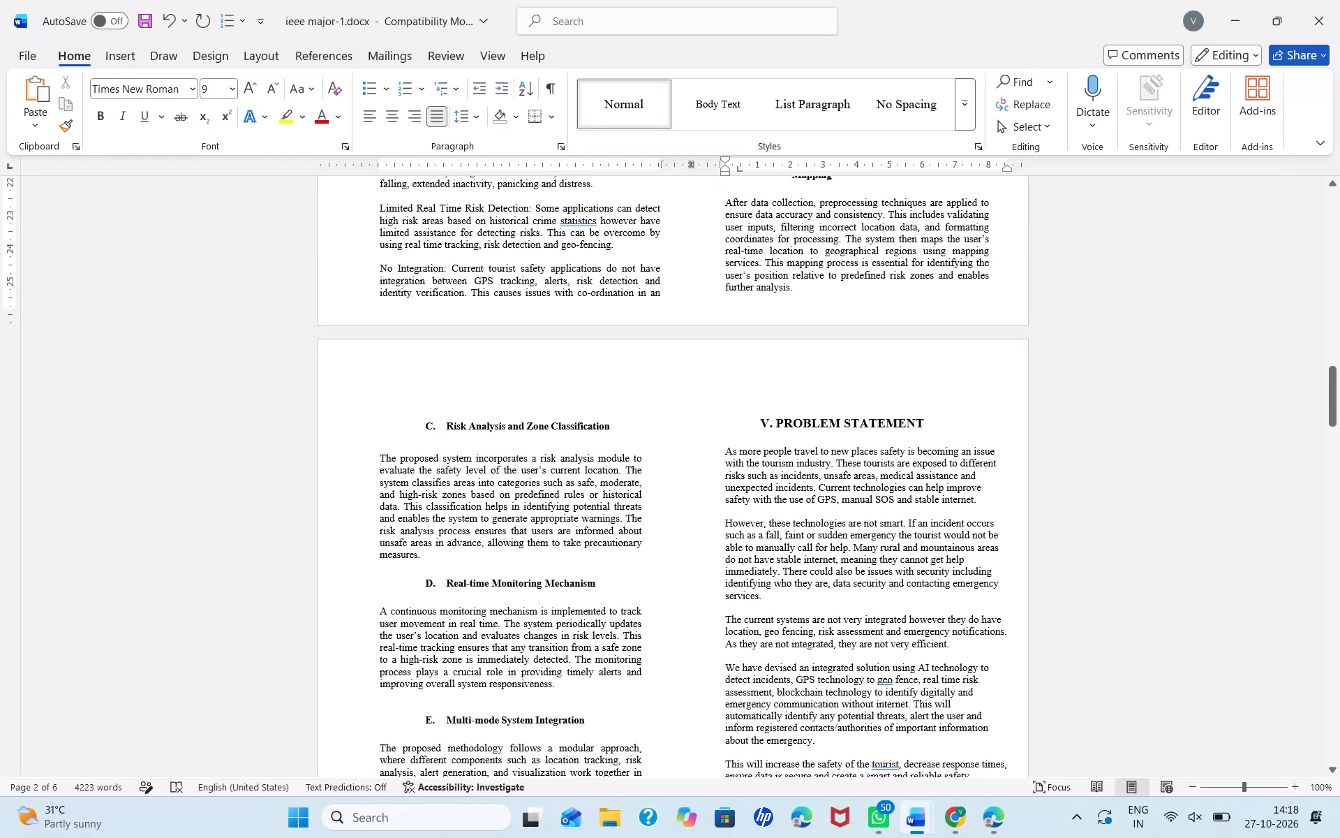
click(586, 218)
click(586, 296)
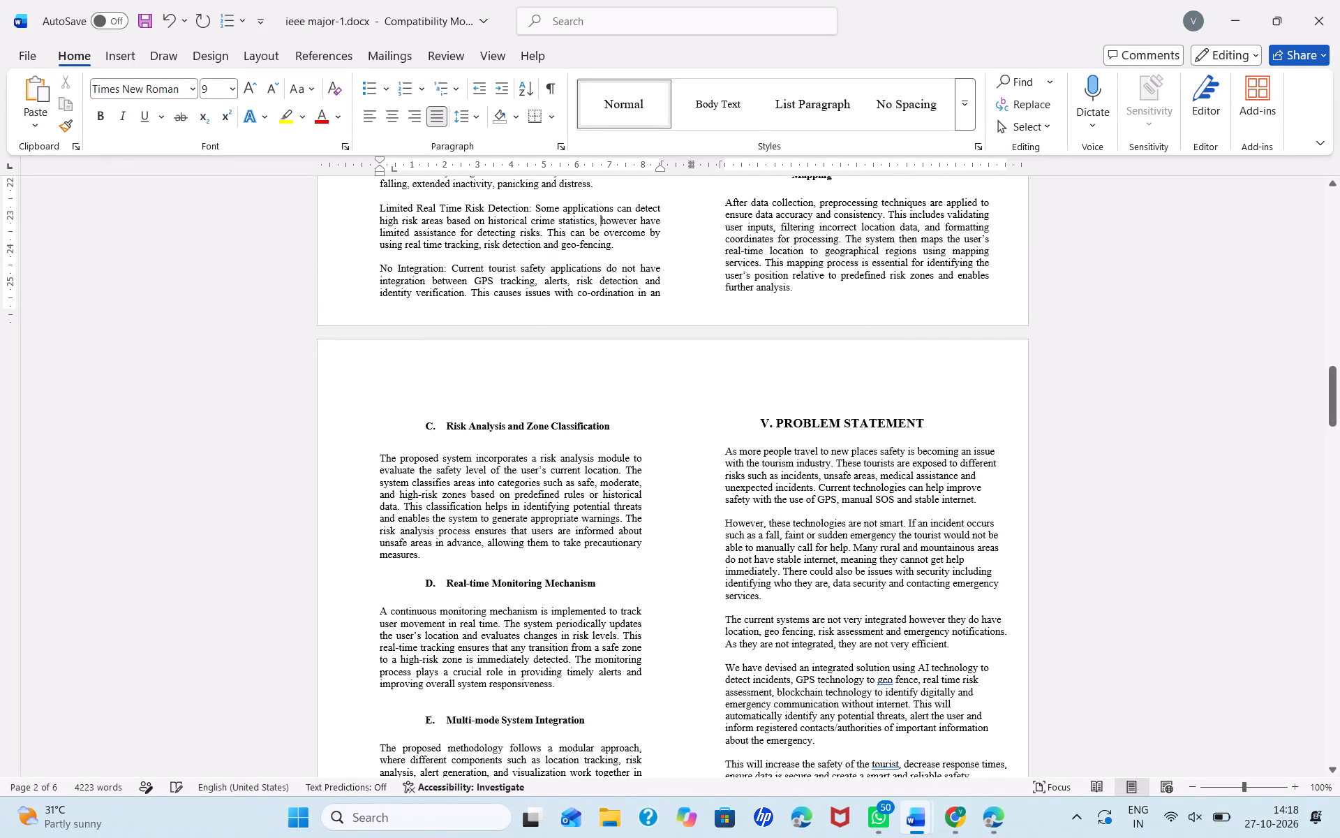
Look over the rest of the paper through the references for remaining flagged errors.
scroll(618, 402, down, 9)
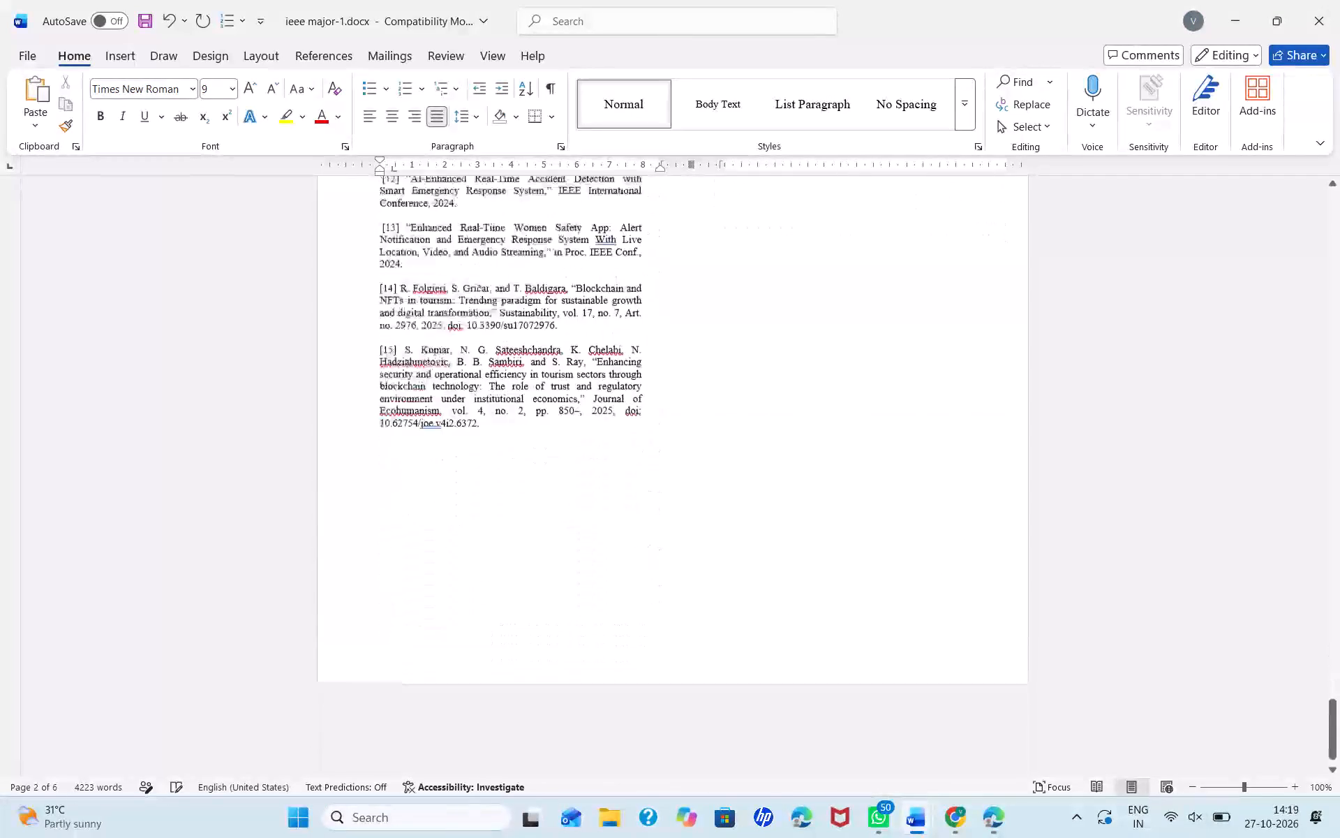
scroll(618, 402, up, 8)
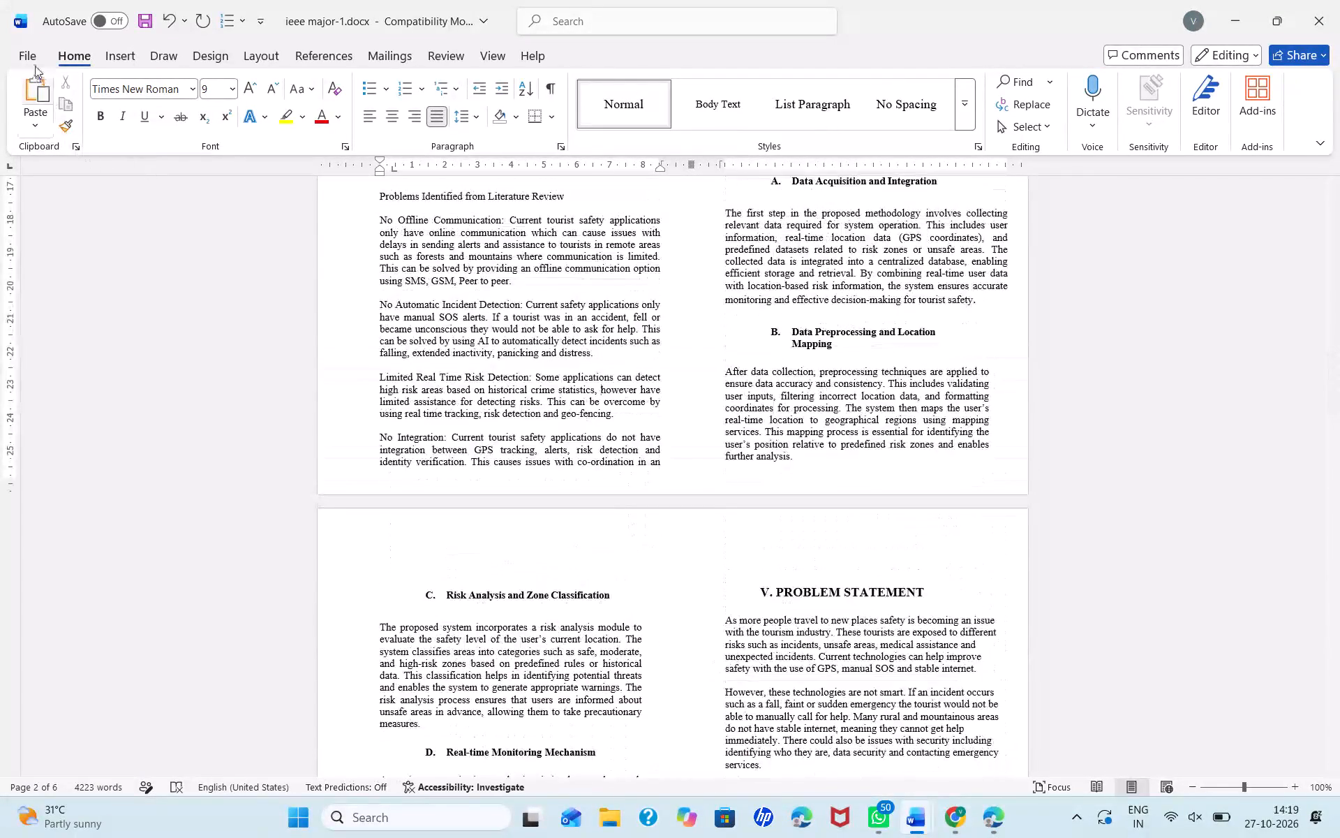
Open the Save As options for the ieee major-1 document.
click(35, 66)
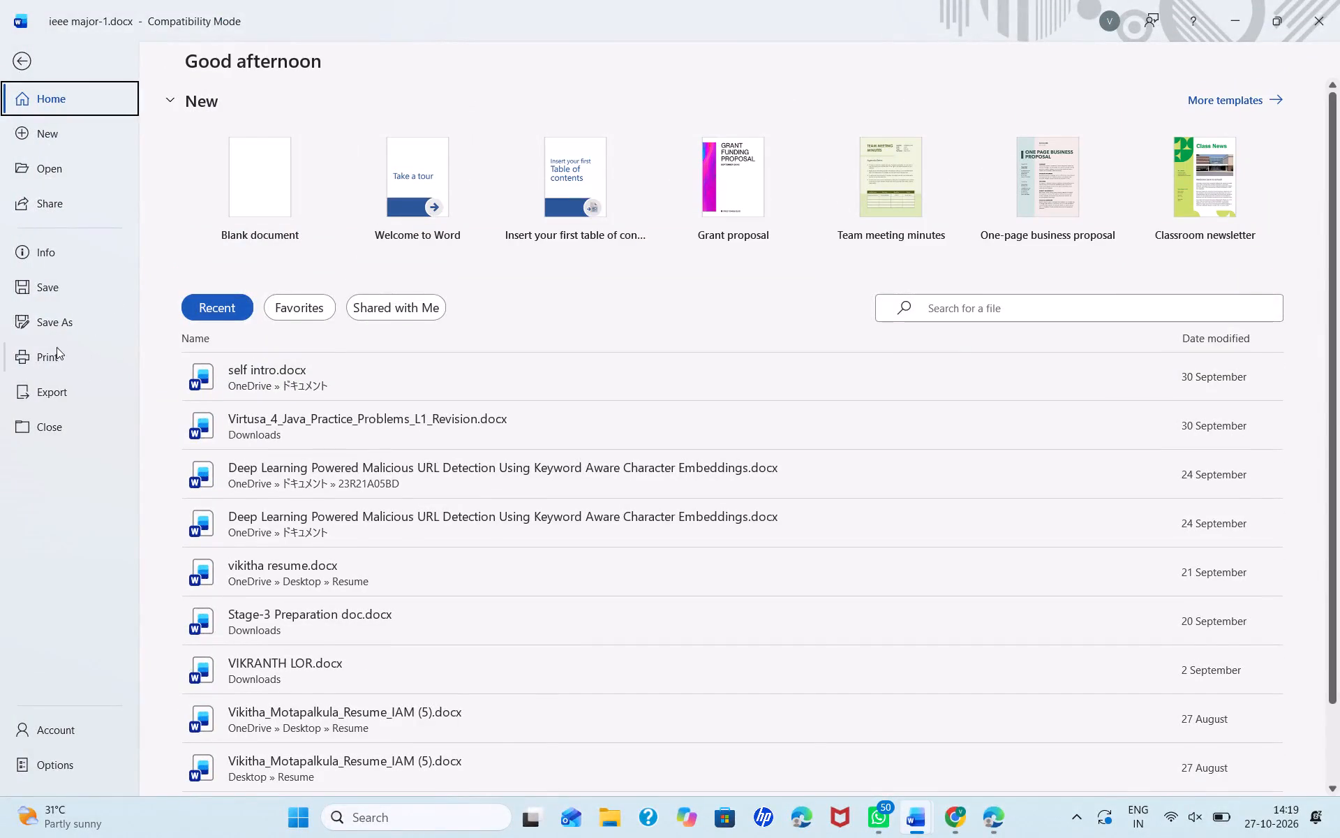
click(61, 324)
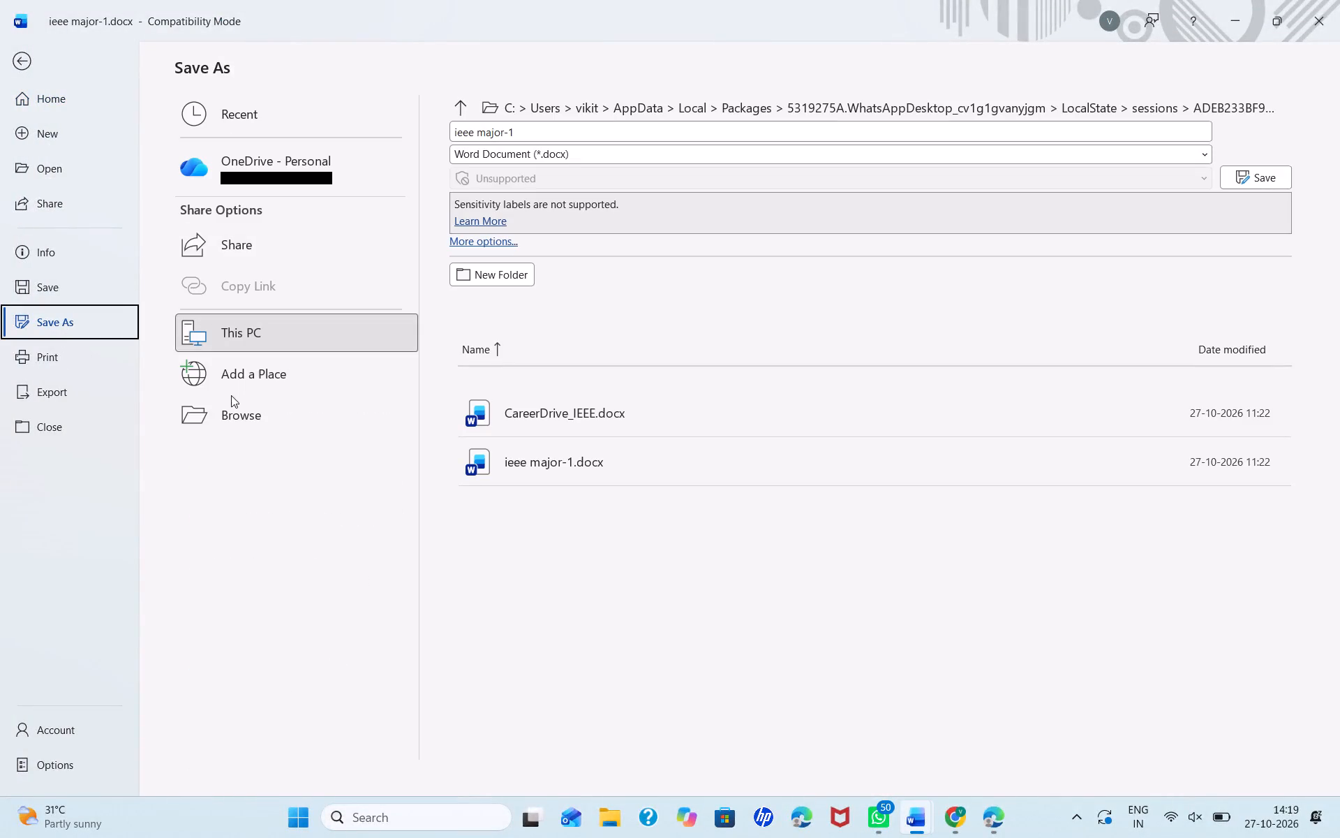
Browse for a save location for the document and cut its file name back to "ieee ".
click(234, 414)
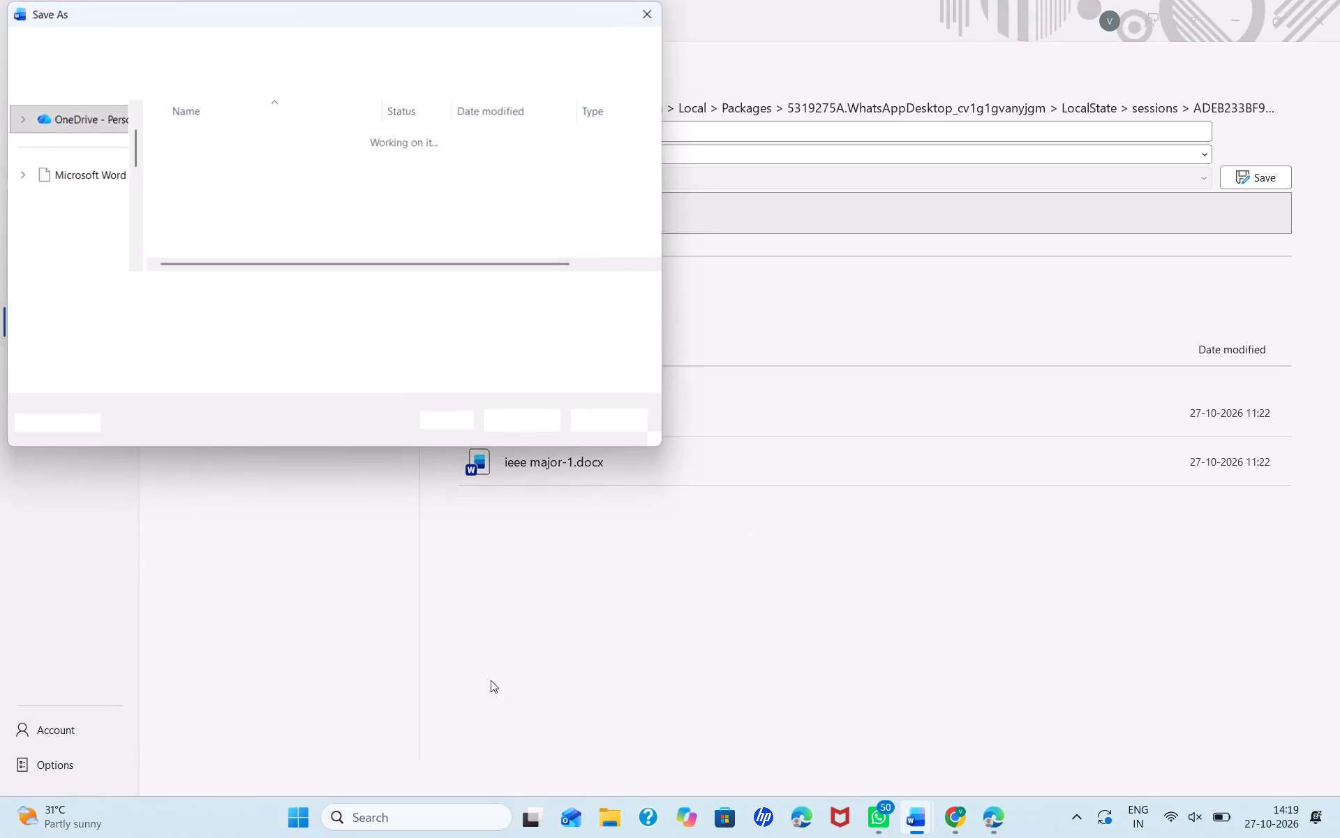
click(401, 297)
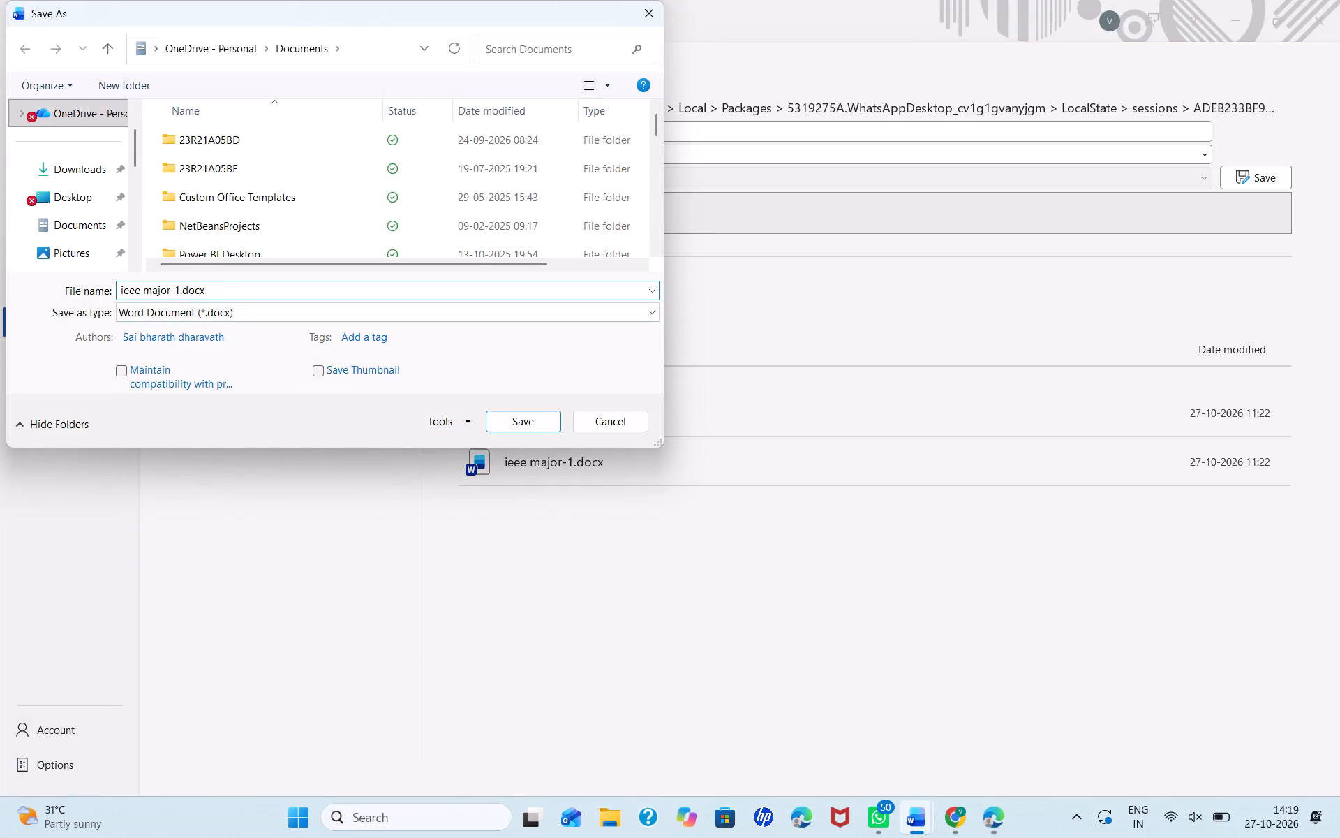
key(BackSpace)
key(BackSpace)
key(BackSpace)
key(BackSpace)
key(BackSpace)
key(BackSpace)
key(BackSpace)
key(BackSpace)
key(BackSpace)
key(BackSpace)
key(BackSpace)
key(BackSpace)
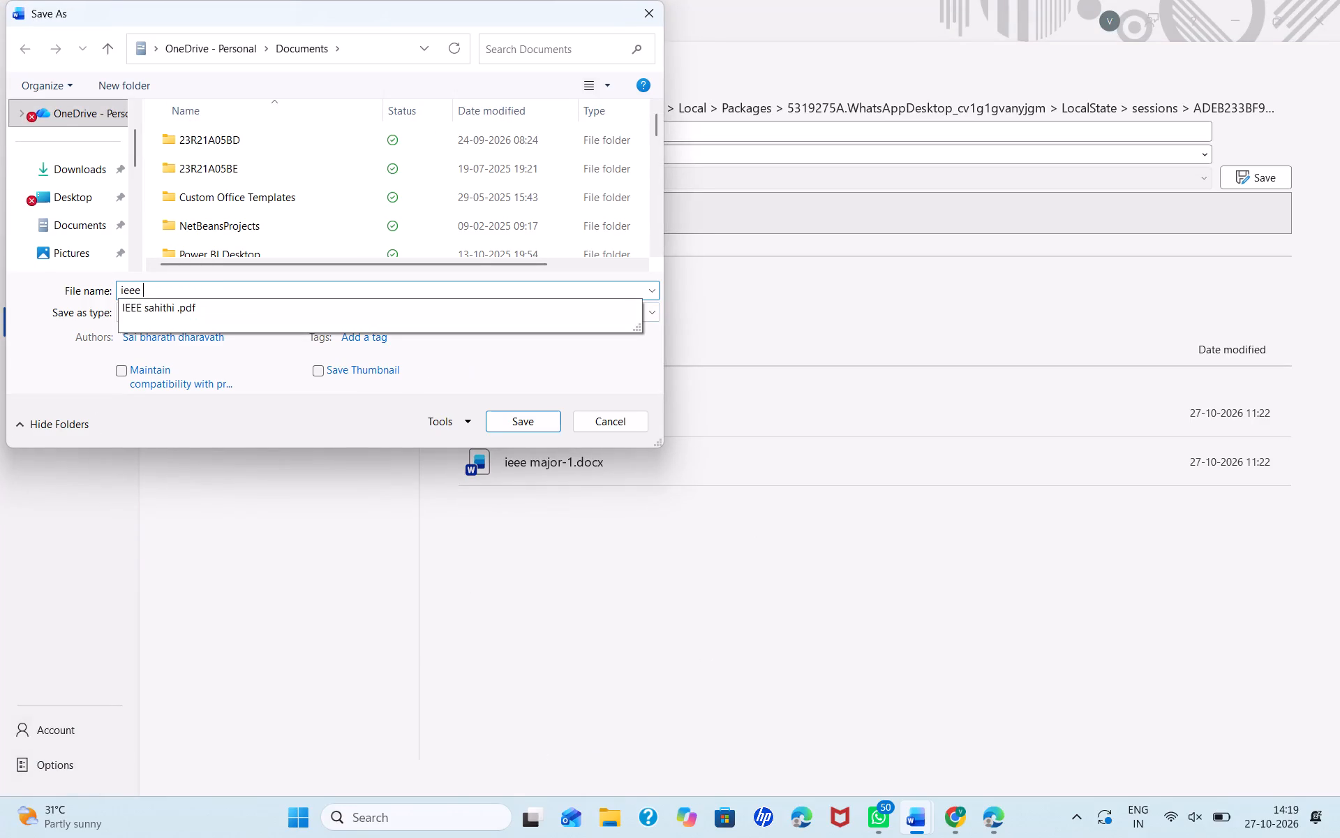
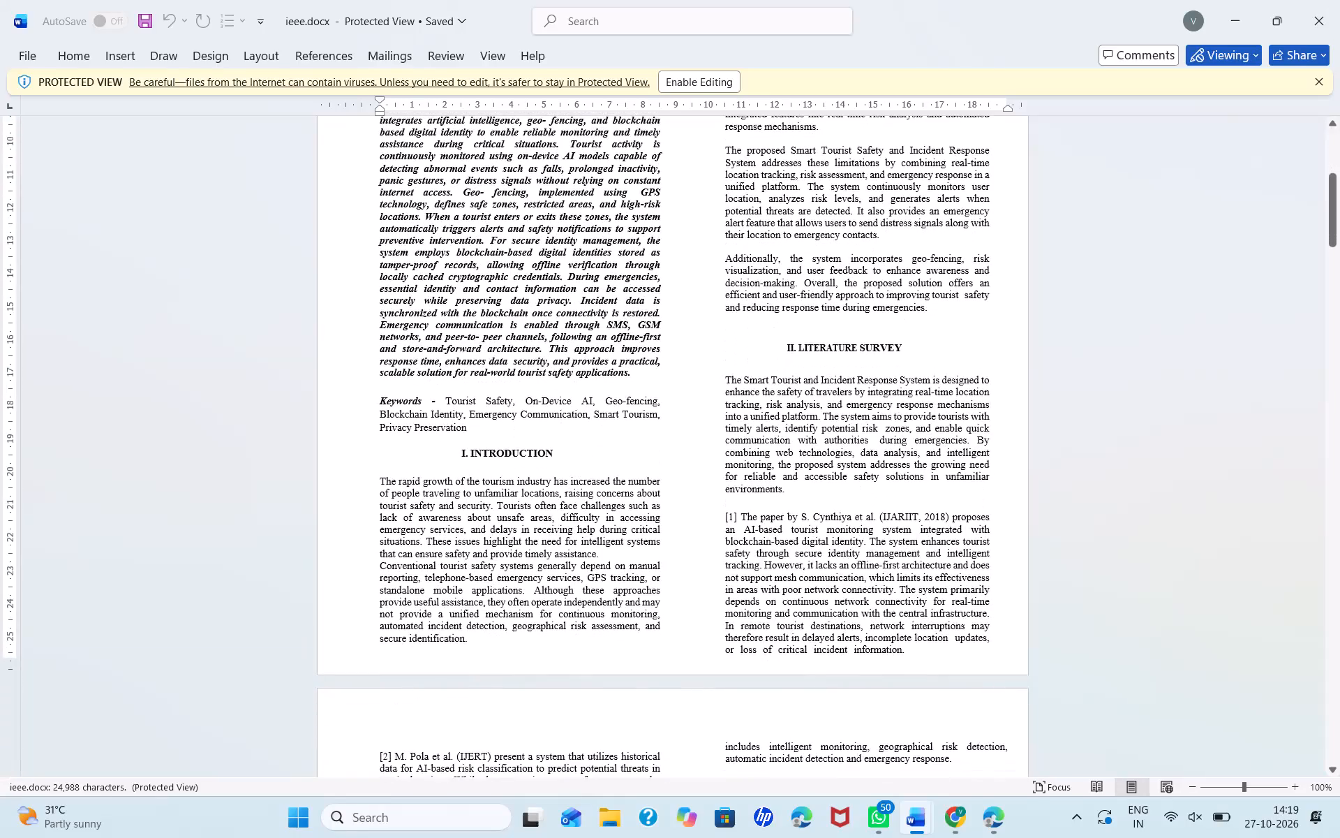
Review the downloaded ieee.docx from the abstract through the references, checking the text, headings, figure and page layout.
scroll(962, 511, down, 4)
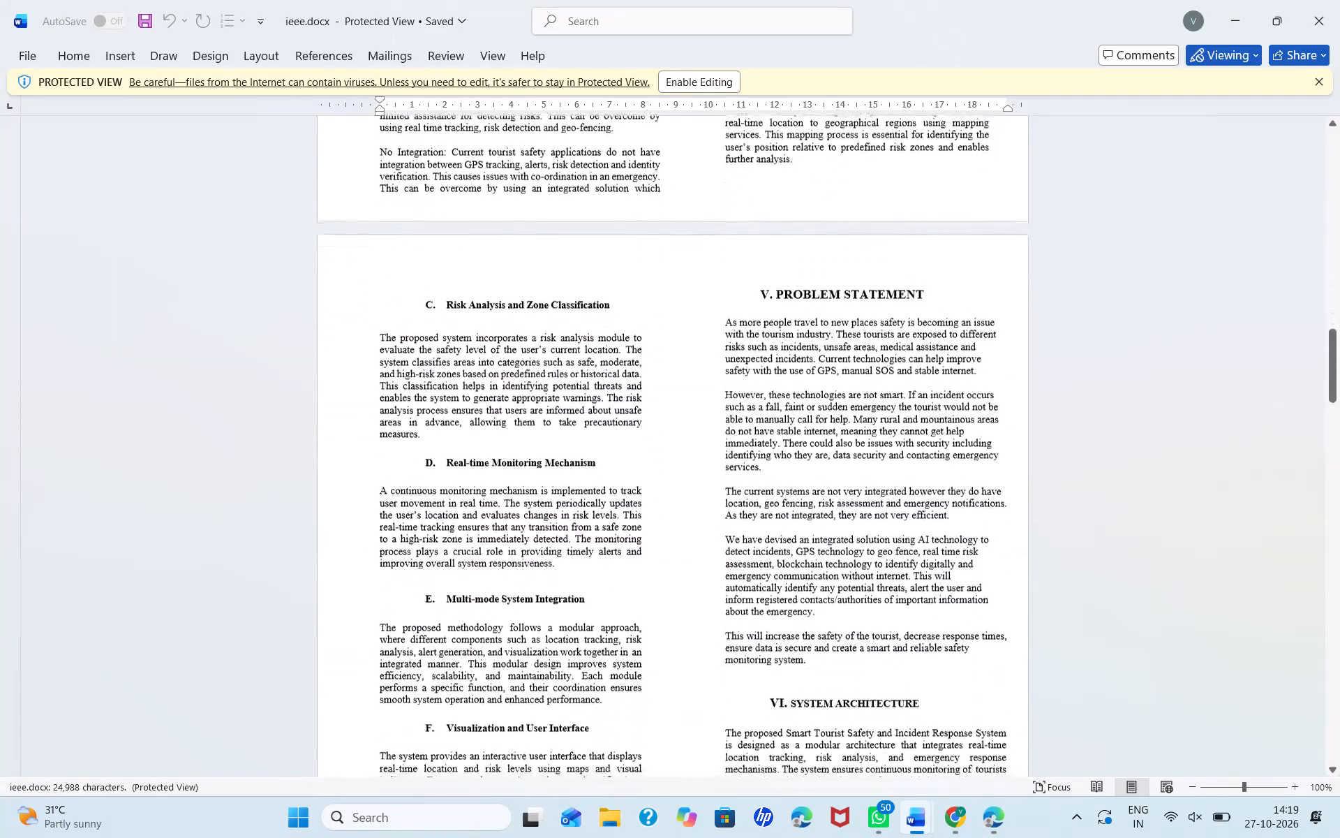
scroll(962, 511, up, 5)
scroll(962, 511, down, 3)
scroll(962, 511, up, 2)
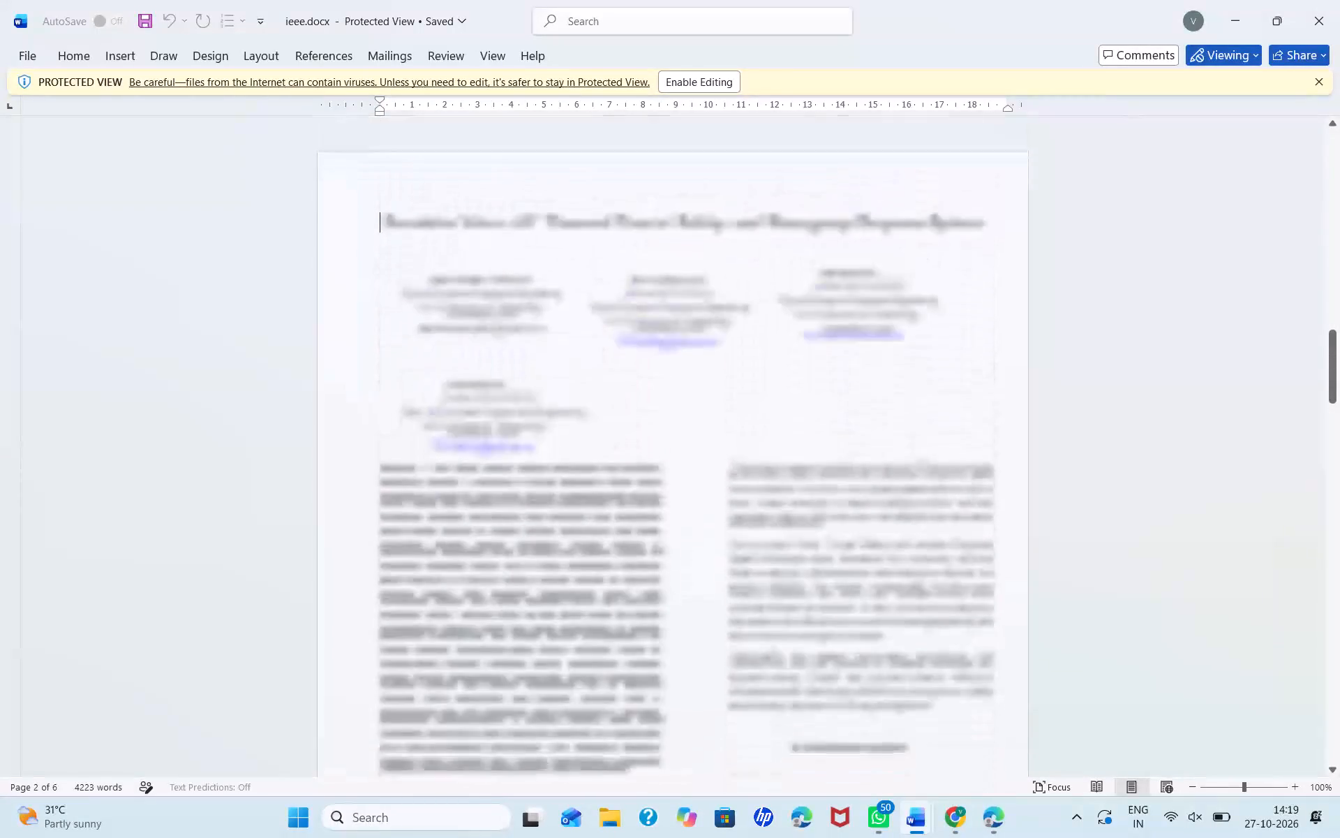
scroll(962, 511, down, 8)
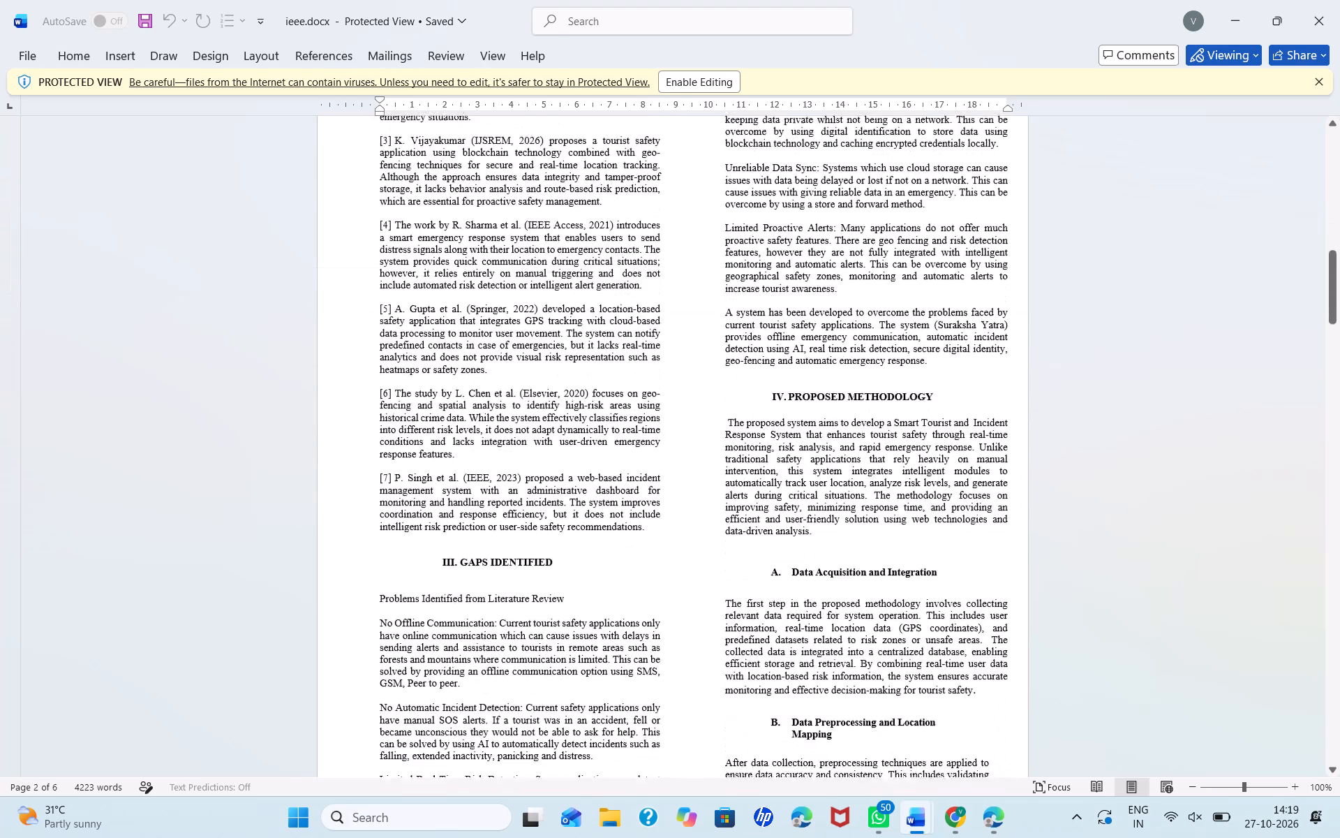
scroll(962, 511, down, 8)
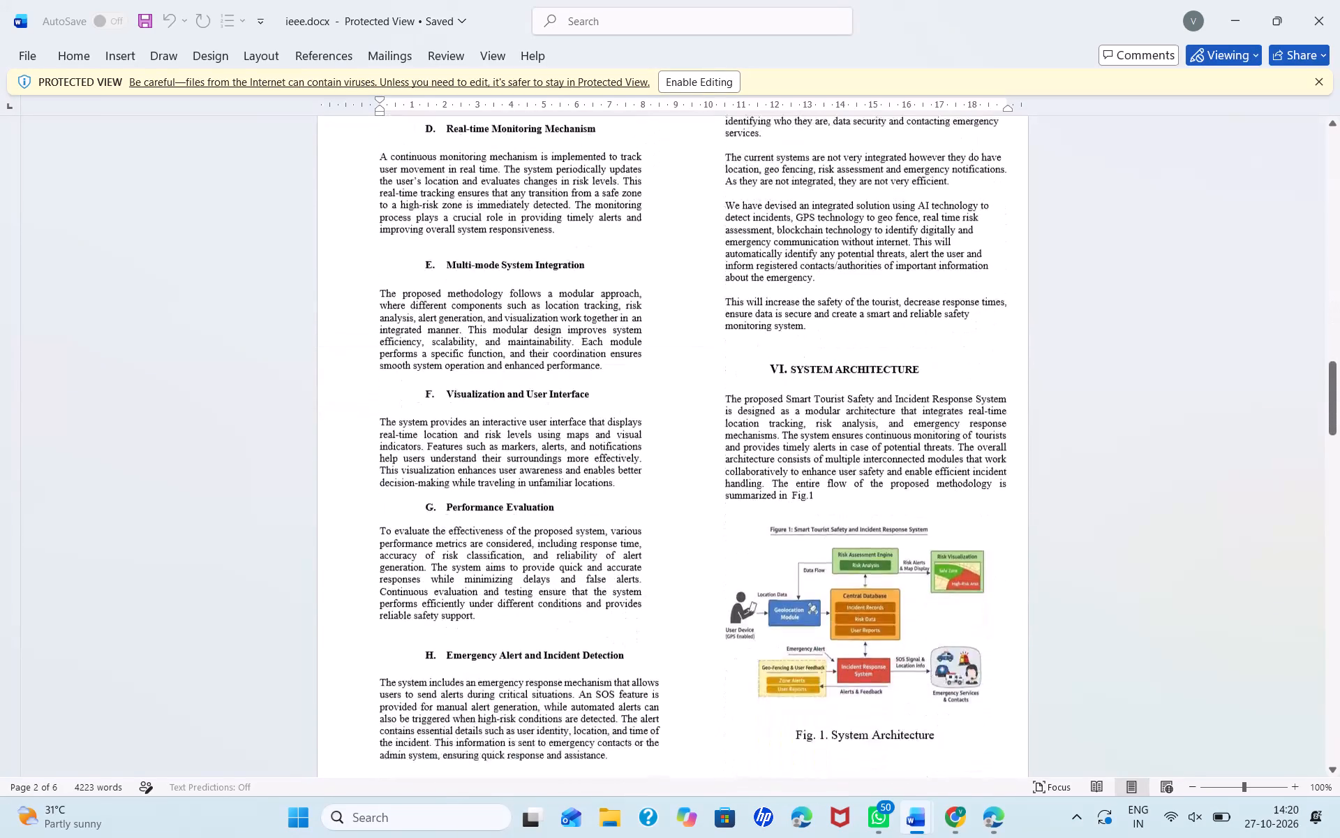
scroll(962, 511, down, 5)
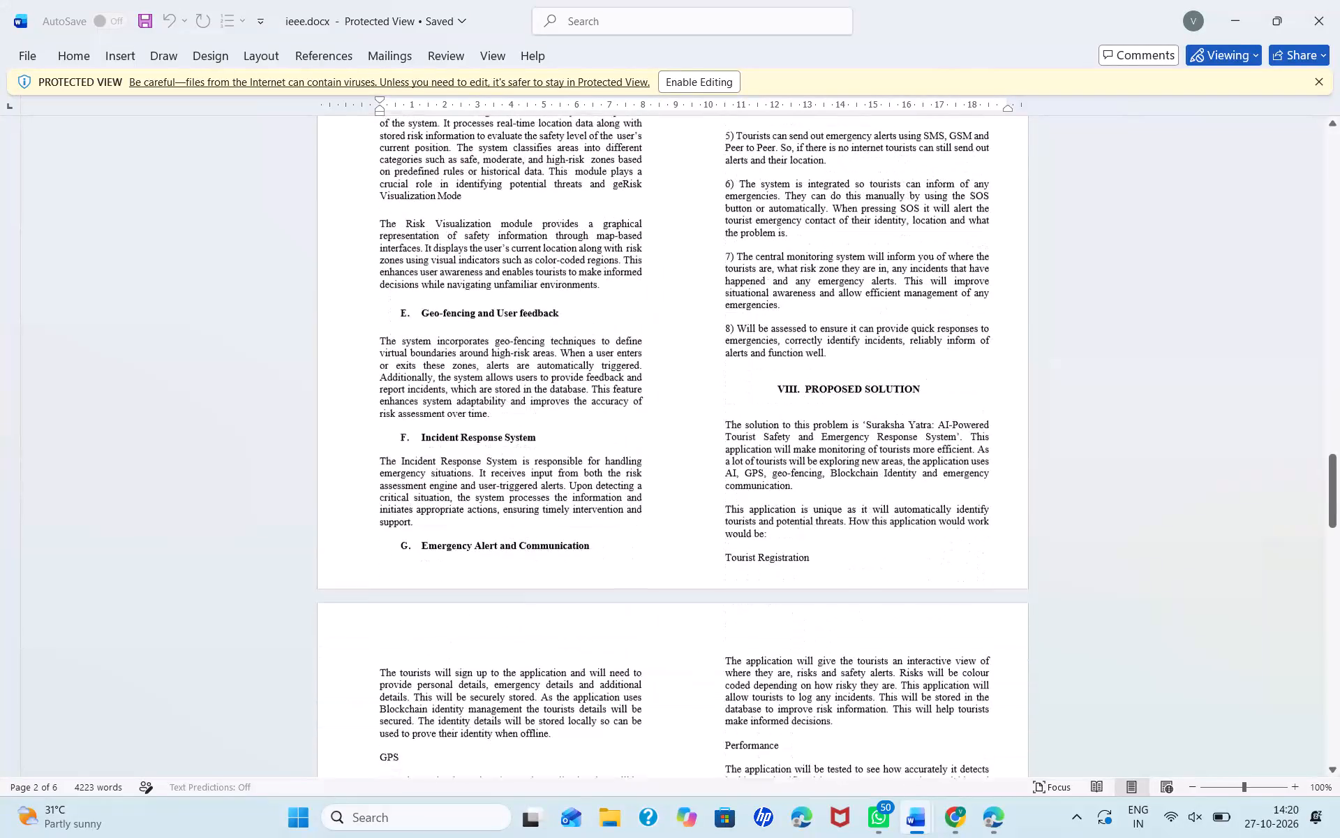
scroll(962, 511, down, 6)
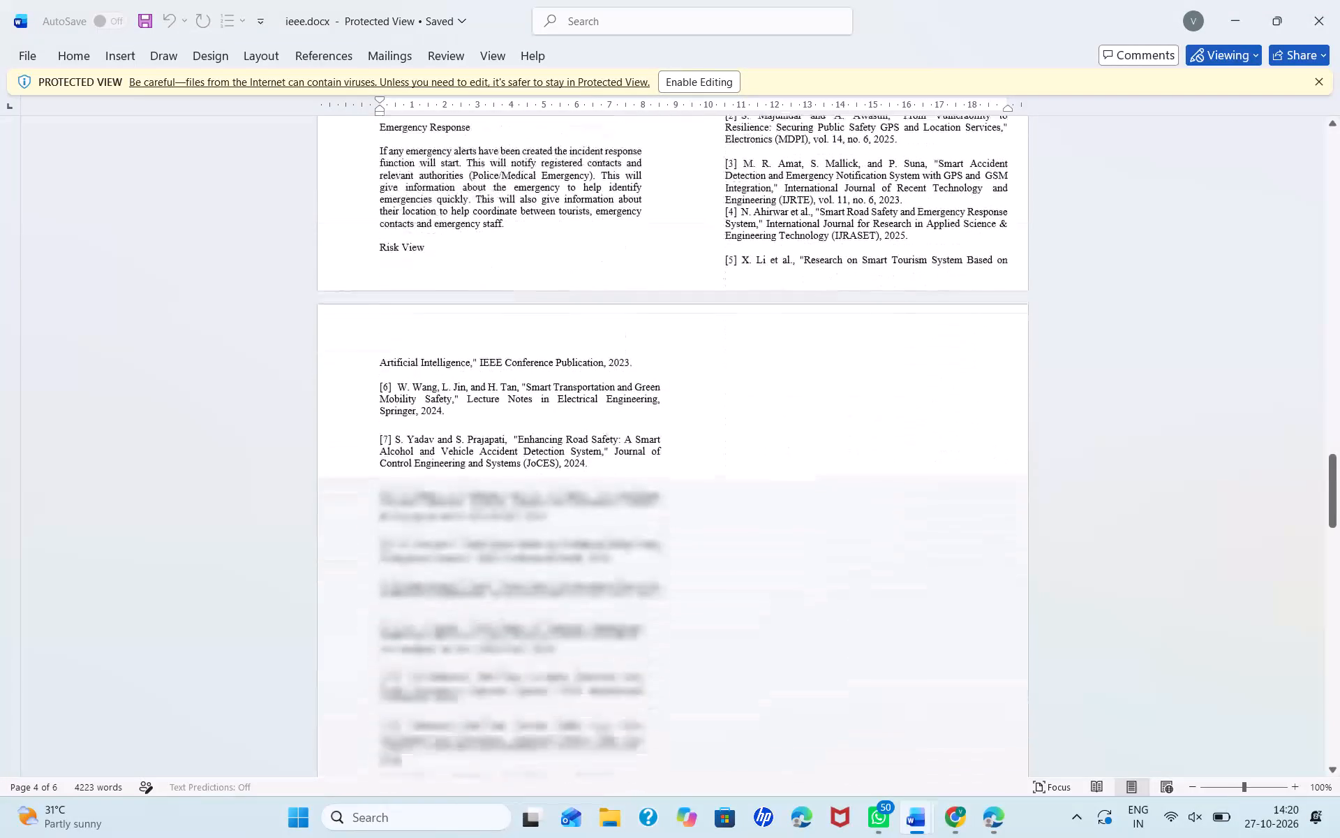
scroll(962, 511, down, 4)
scroll(962, 511, up, 5)
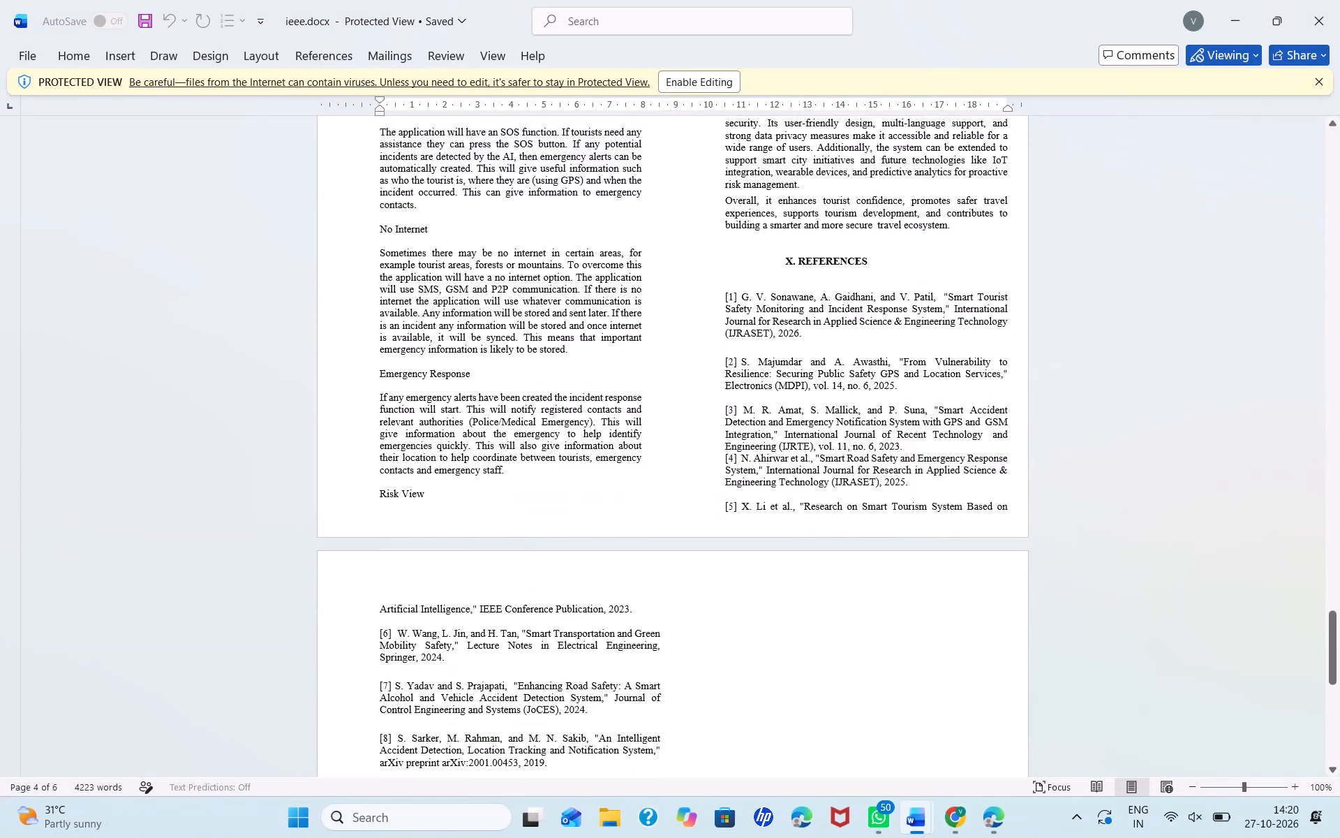
scroll(962, 511, up, 5)
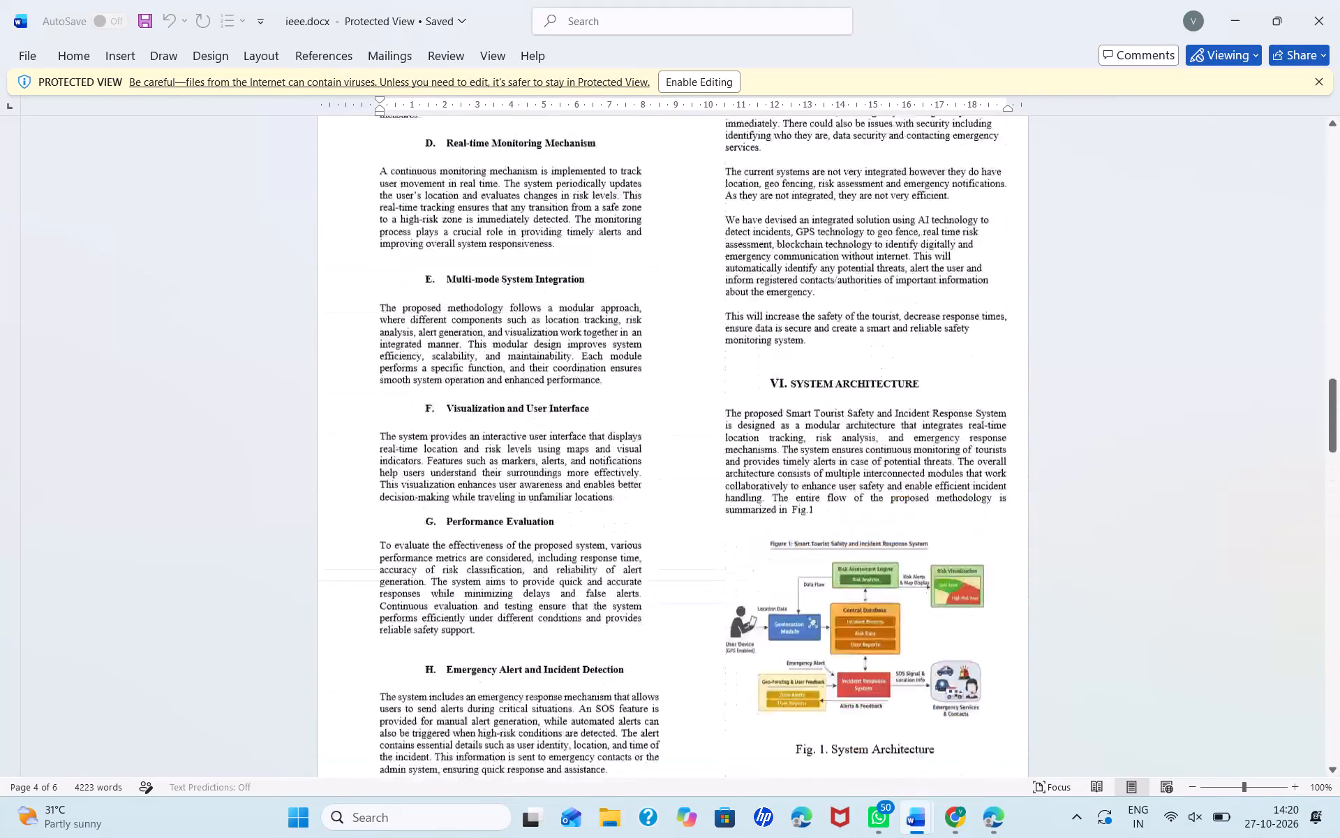
scroll(962, 511, up, 3)
scroll(962, 511, down, 6)
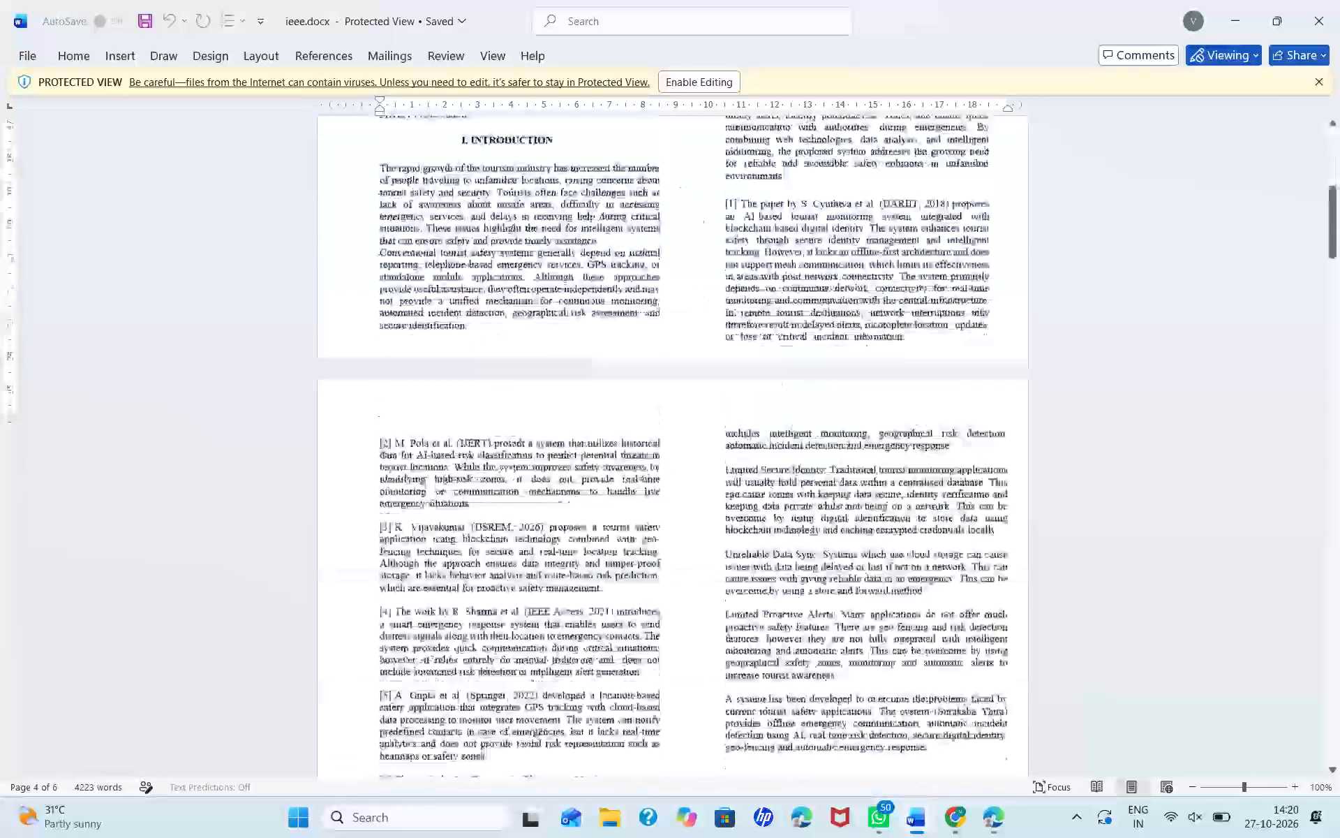